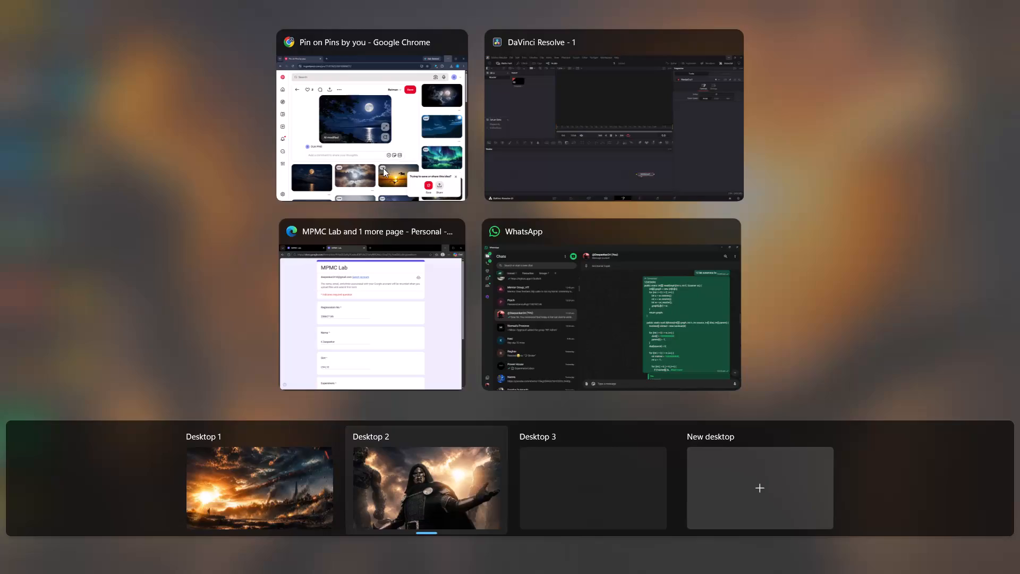
Switch to Chrome and download the moonlit lake image titled "paisagens" from the related Pinterest pins.
click(382, 134)
scroll(557, 343, down, 1)
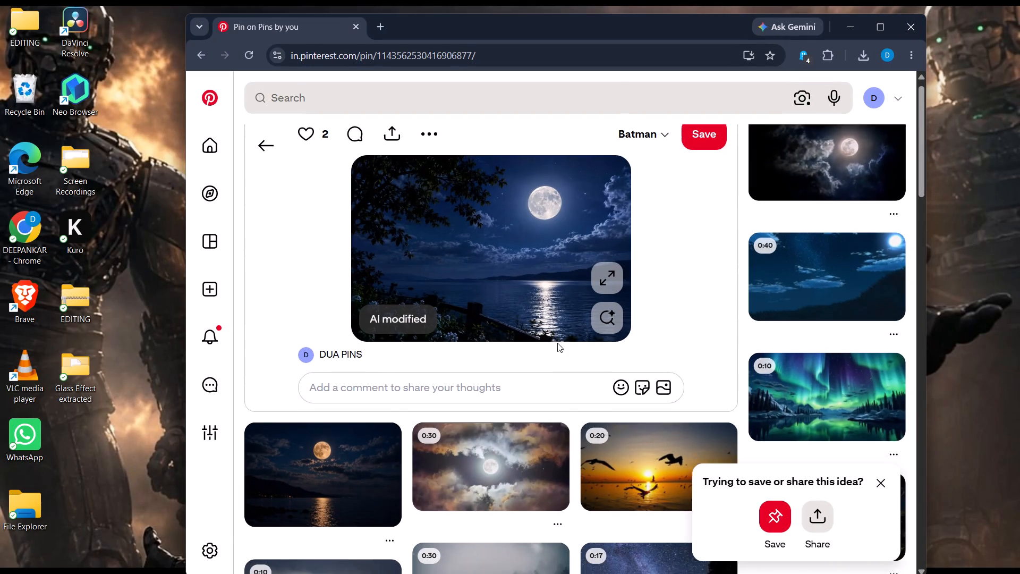
scroll(557, 343, down, 2)
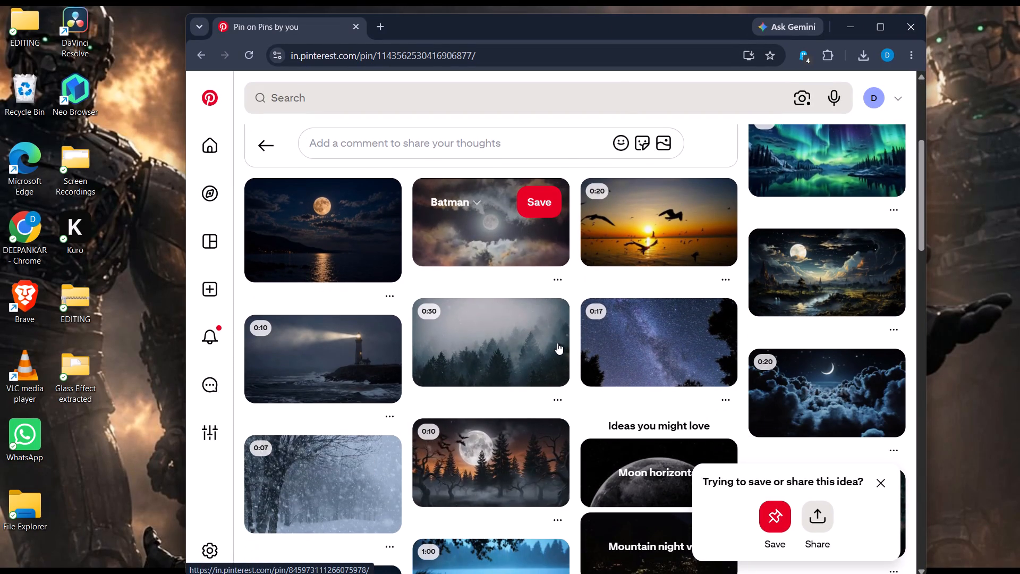
scroll(557, 343, down, 1)
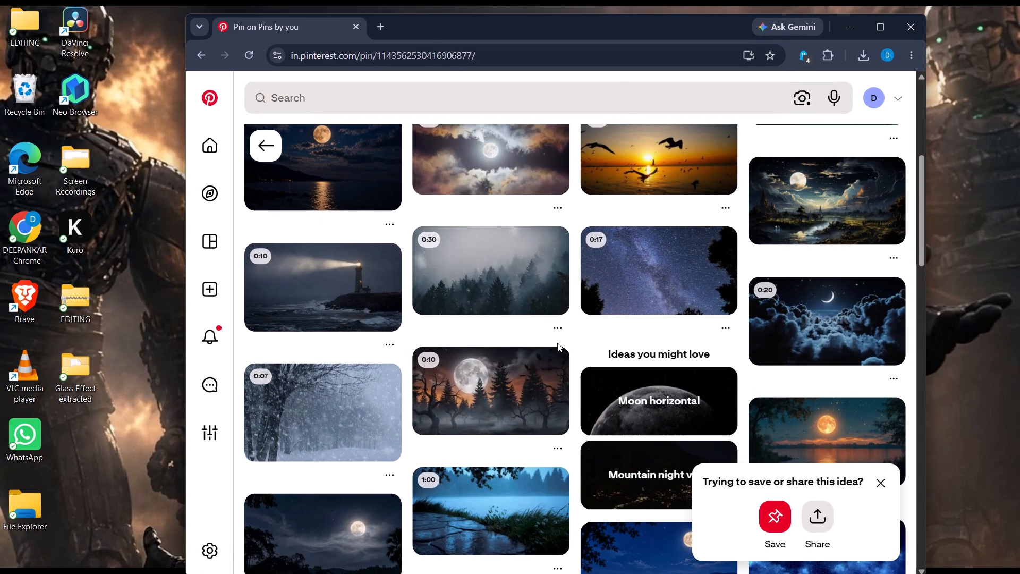
scroll(557, 343, down, 2)
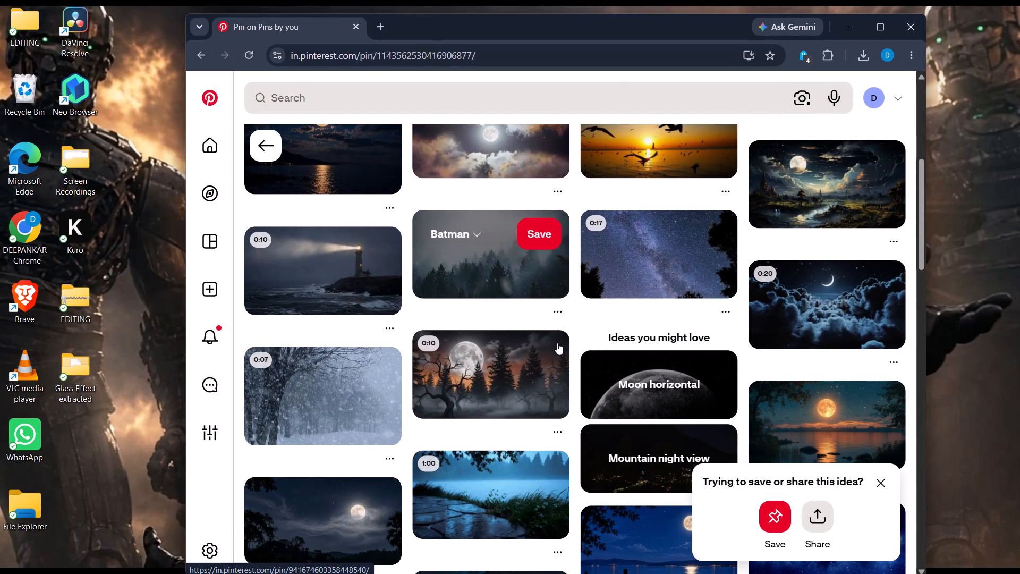
scroll(557, 343, down, 2)
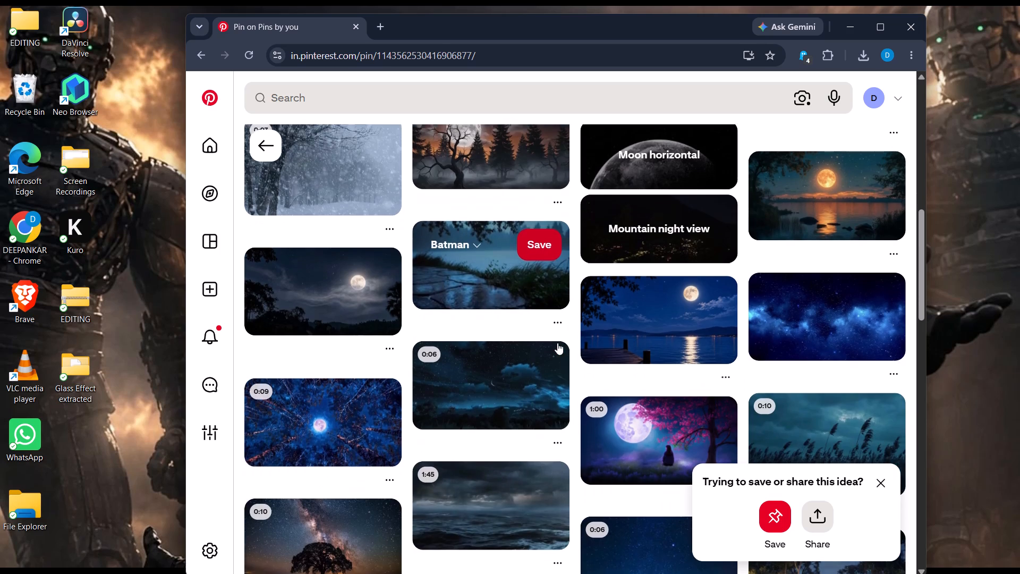
scroll(557, 343, down, 4)
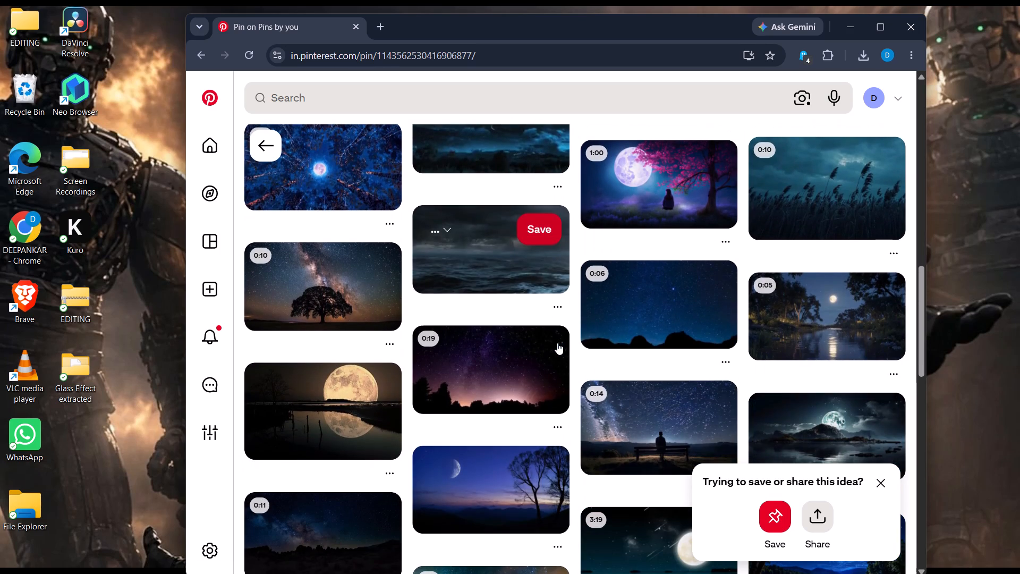
scroll(557, 343, down, 2)
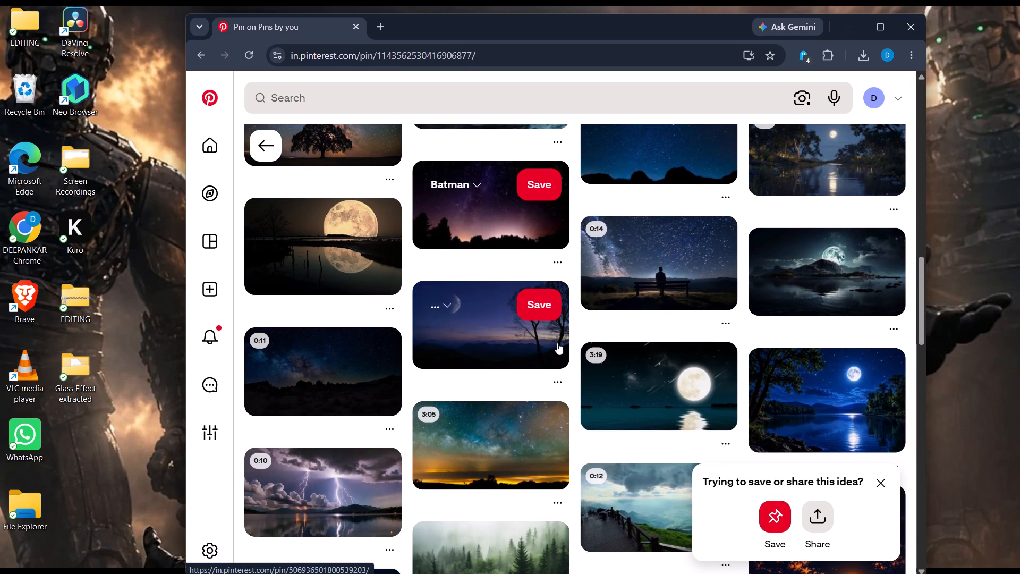
scroll(557, 343, down, 1)
click(818, 316)
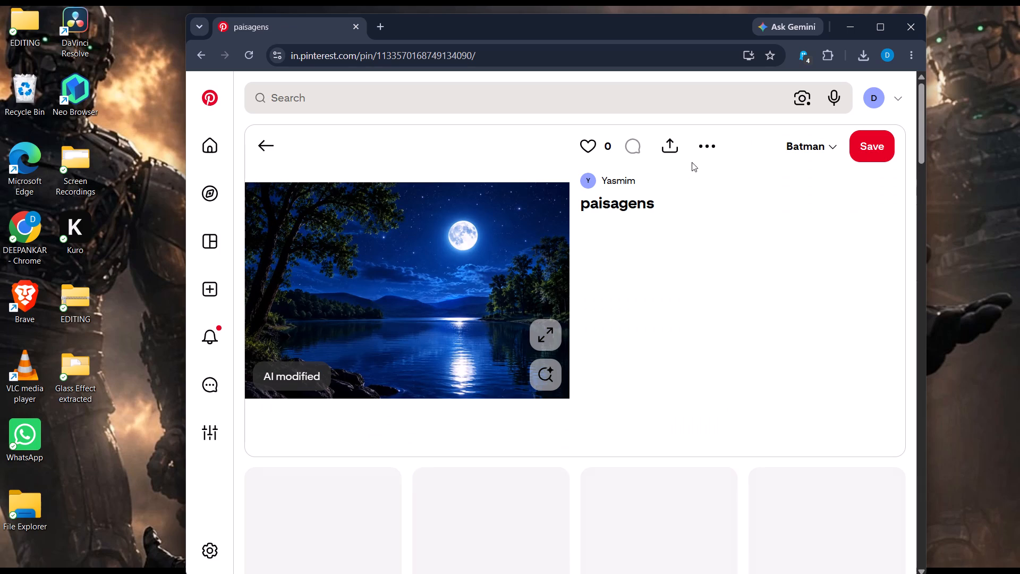
click(693, 143)
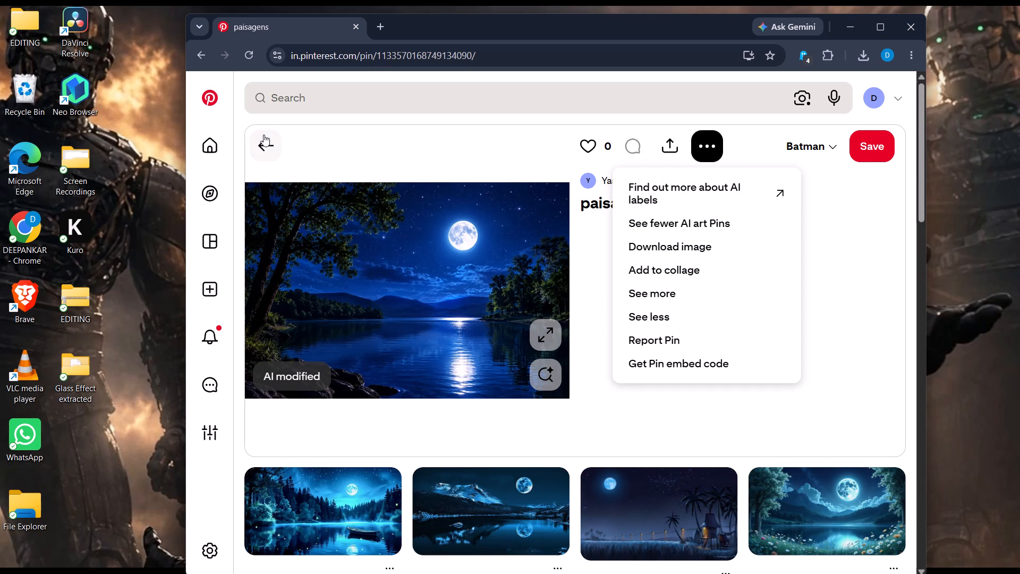
click(666, 248)
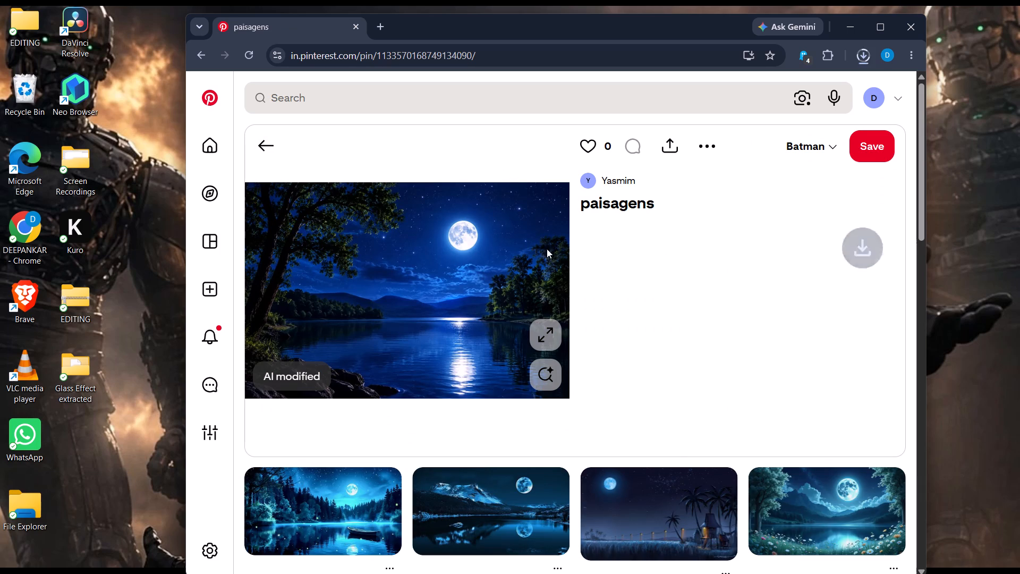
Go back to the DUA PINS moonlit sea pin, download its image, and minimise the browser.
click(265, 139)
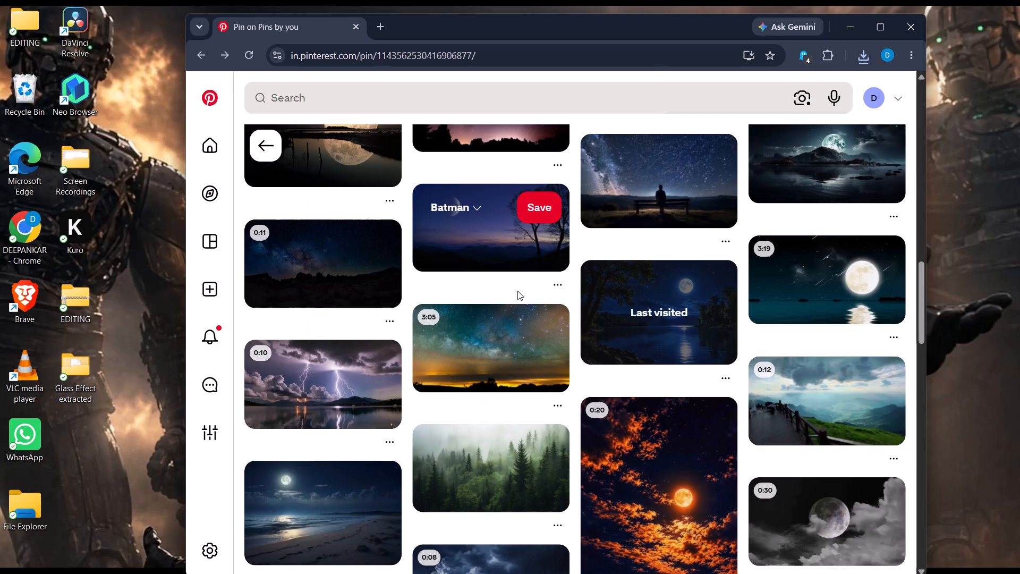
scroll(517, 291, up, 12)
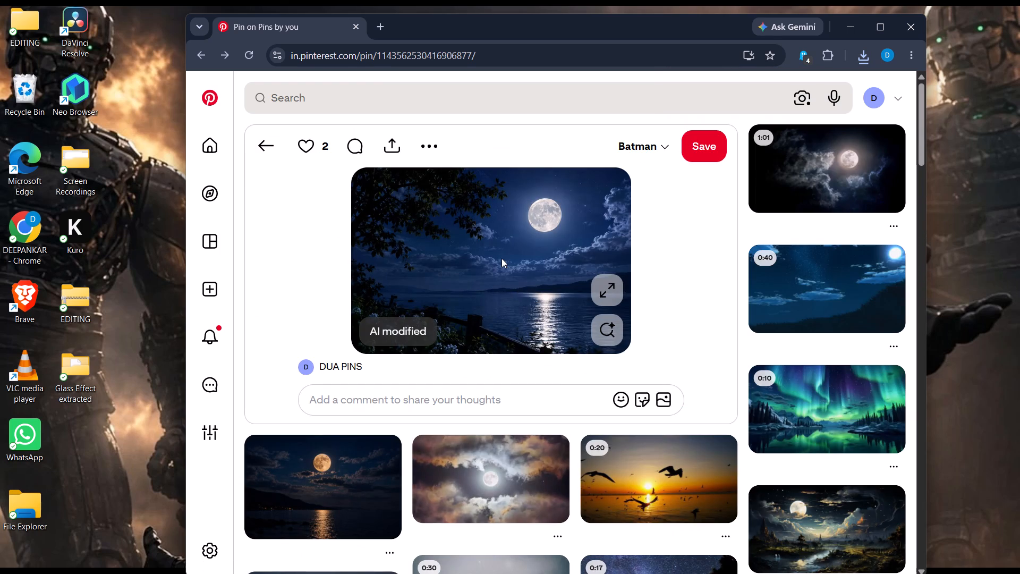
click(422, 143)
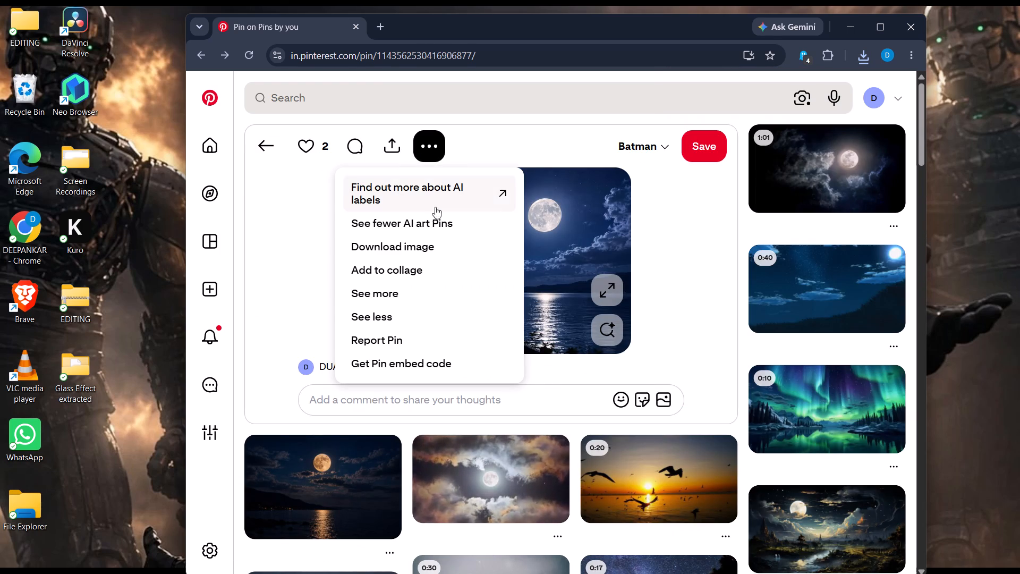
click(420, 242)
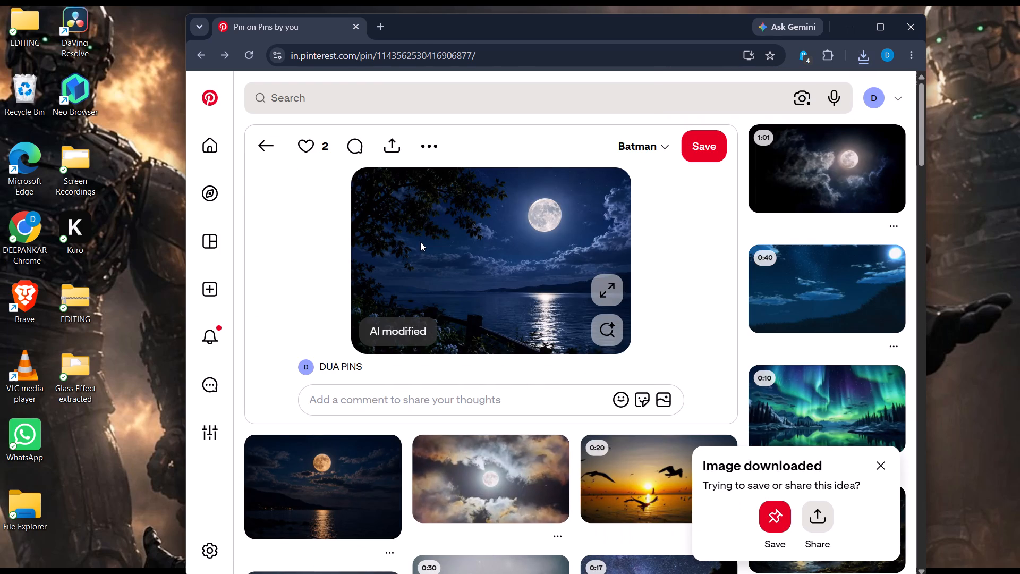
click(847, 20)
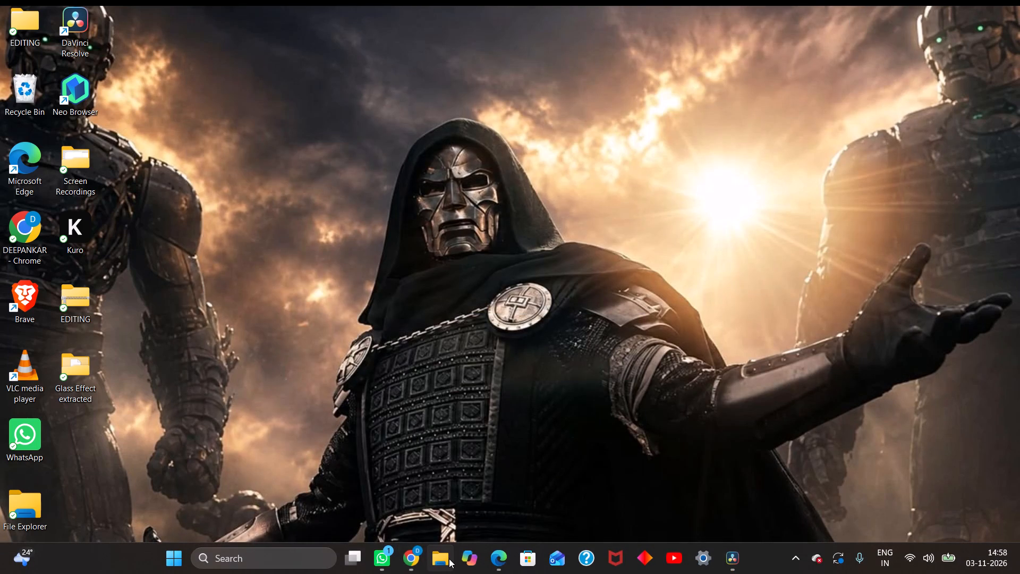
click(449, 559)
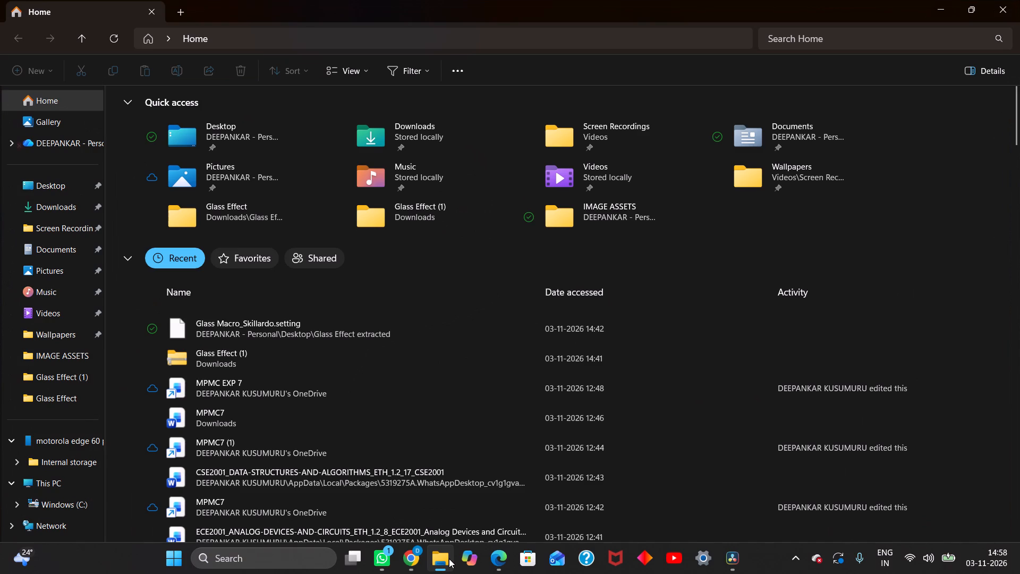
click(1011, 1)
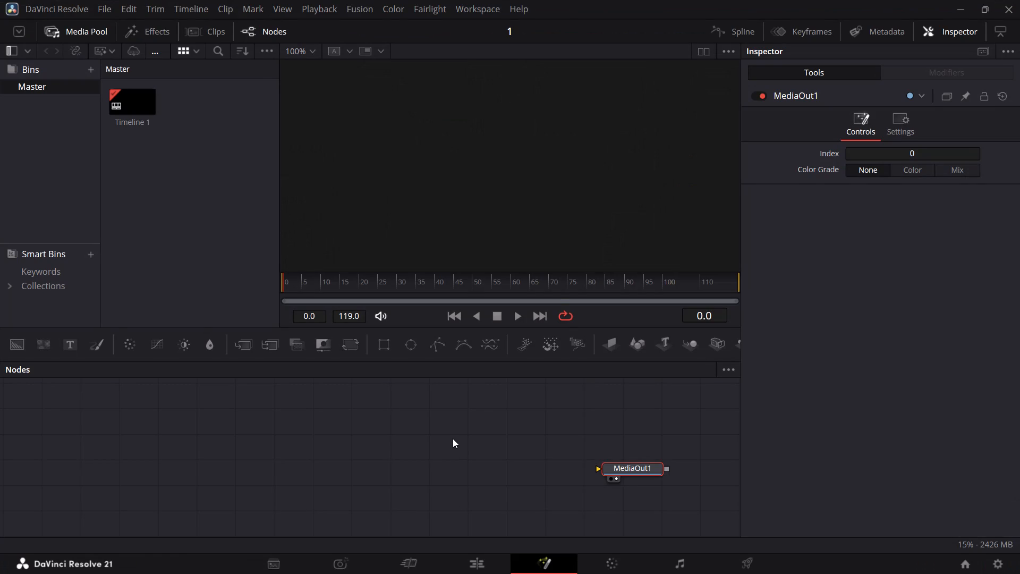
Add a Background node to the Fusion node graph in DaVinci Resolve, well before the MediaOut1 node.
drag(14, 349, 175, 467)
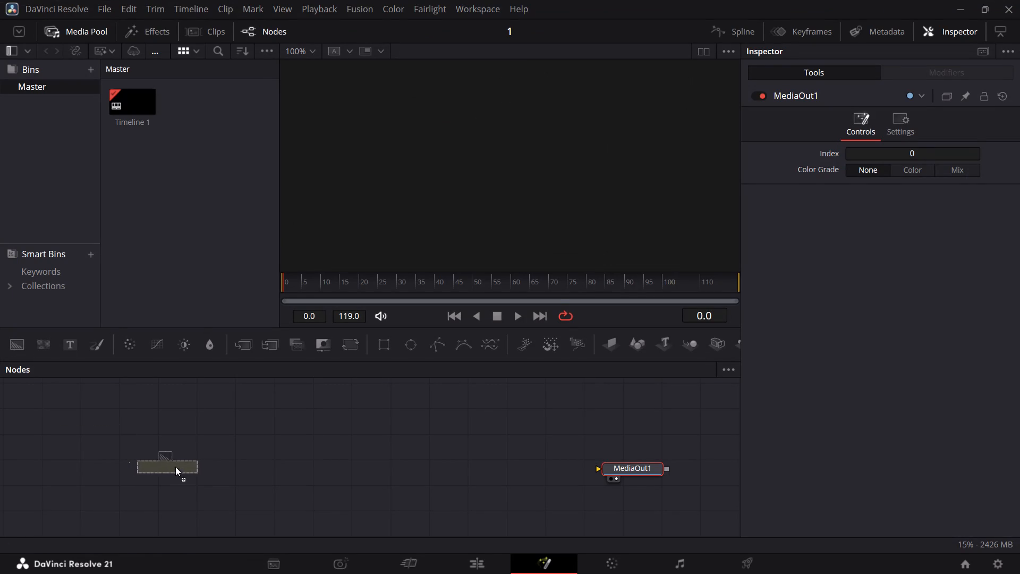
drag(175, 467, 183, 465)
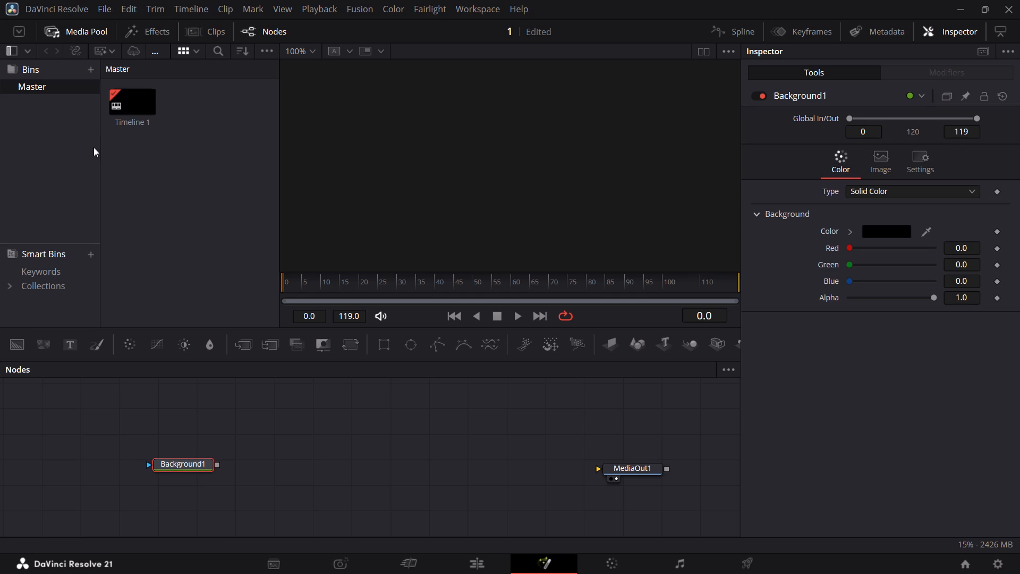
Import the images download, paisagens and ondergaande zon (fjh) from the Downloads folder as media.
key(ctrl+i)
key(ctrl+i)
key(ctrl+i)
click(112, 4)
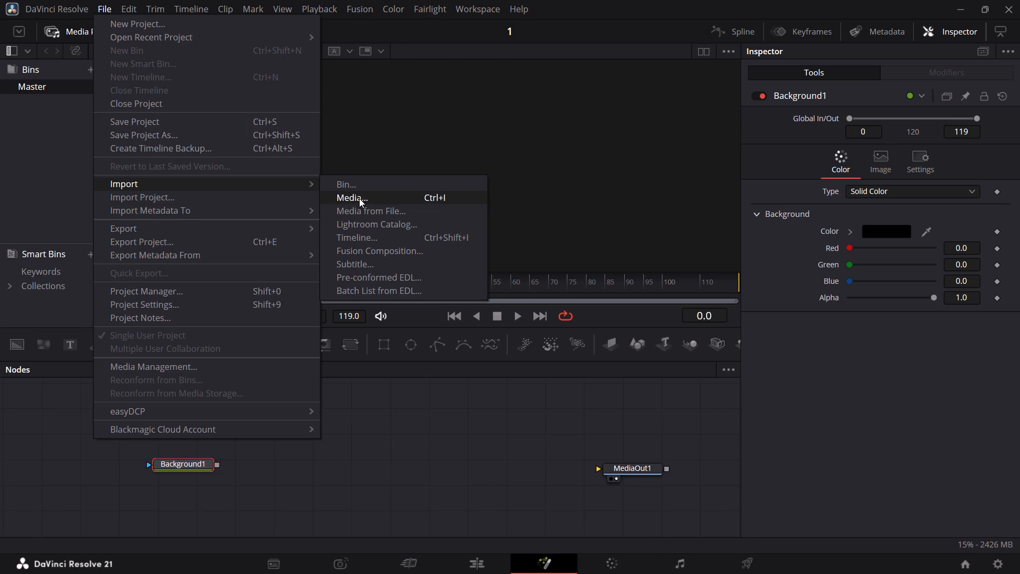
click(359, 198)
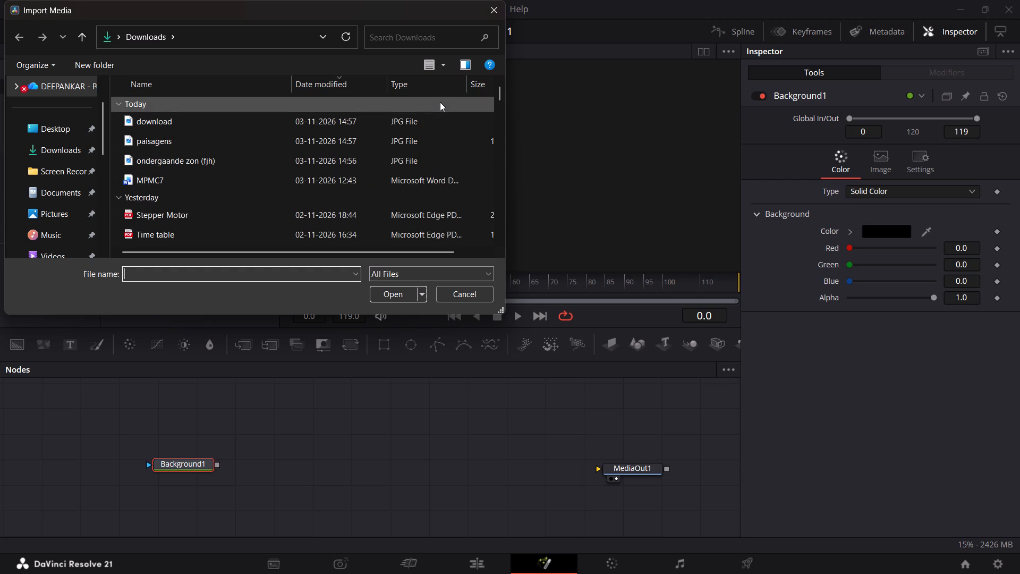
drag(463, 103, 394, 162)
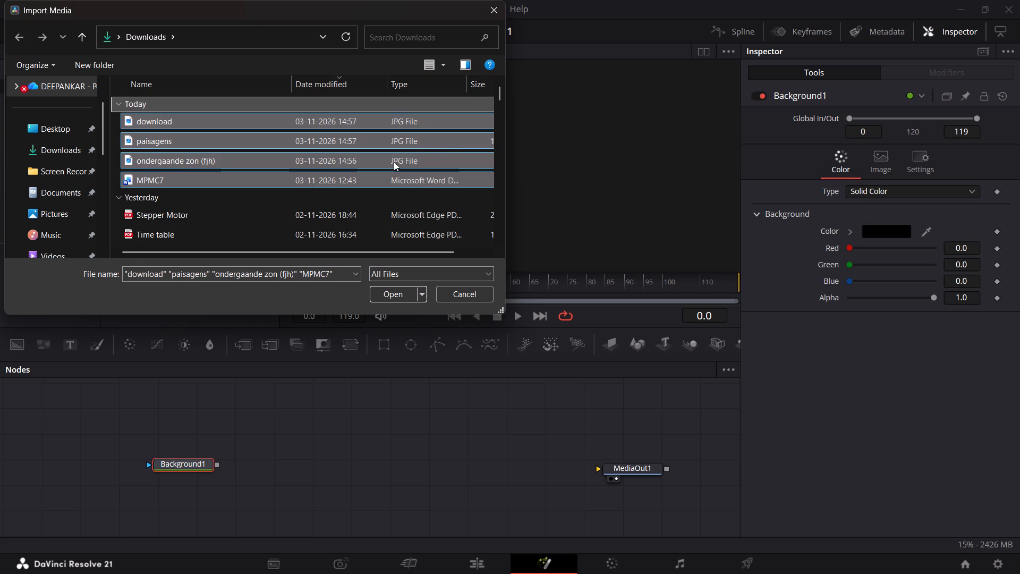
drag(394, 162, 331, 154)
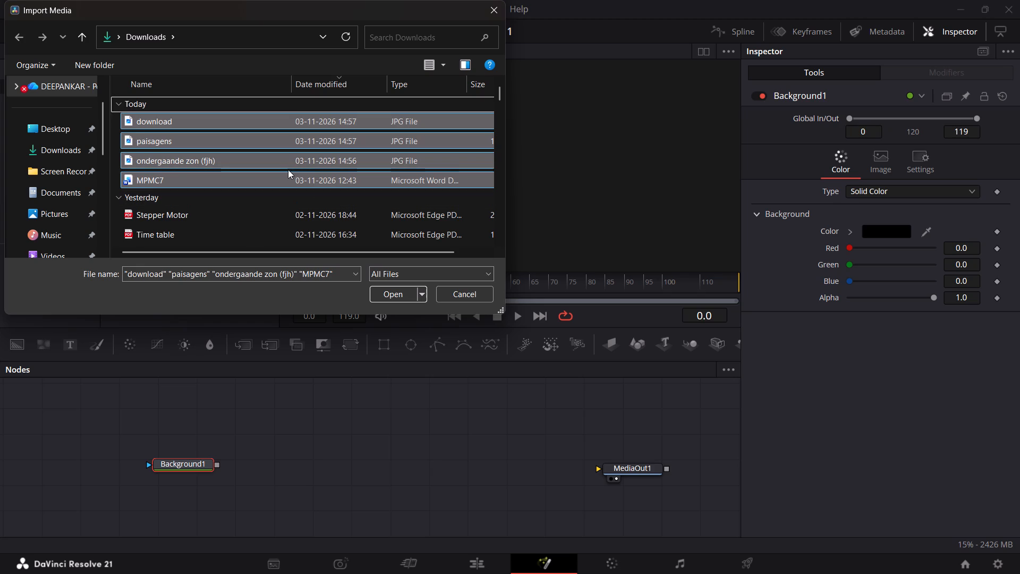
click(285, 173)
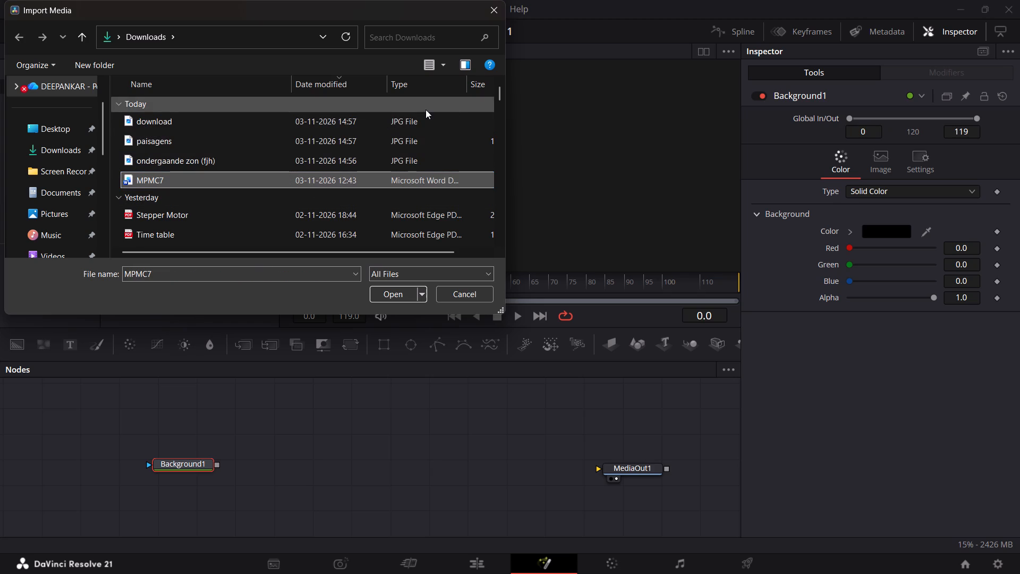
drag(488, 113, 440, 155)
click(386, 289)
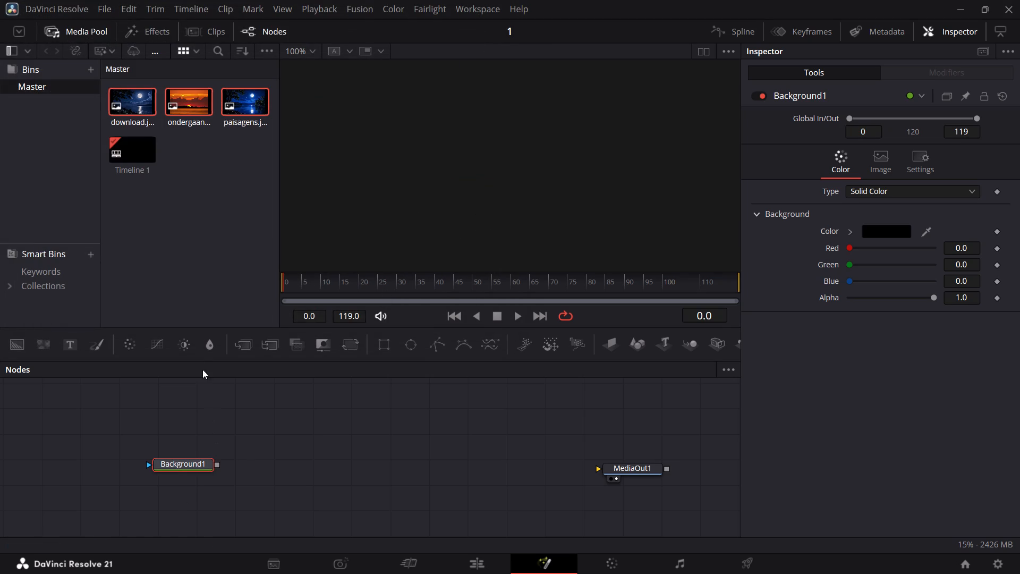
Add only the ondergaande zon (fjh) image to the node graph, above and between Background1 and MediaOut1.
drag(194, 99, 354, 378)
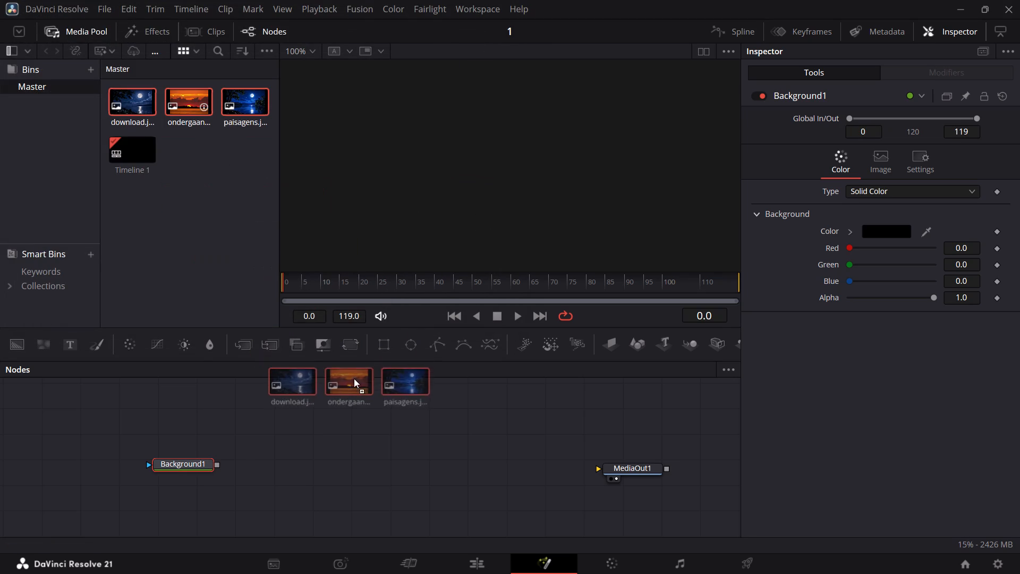
drag(354, 378, 178, 97)
click(178, 97)
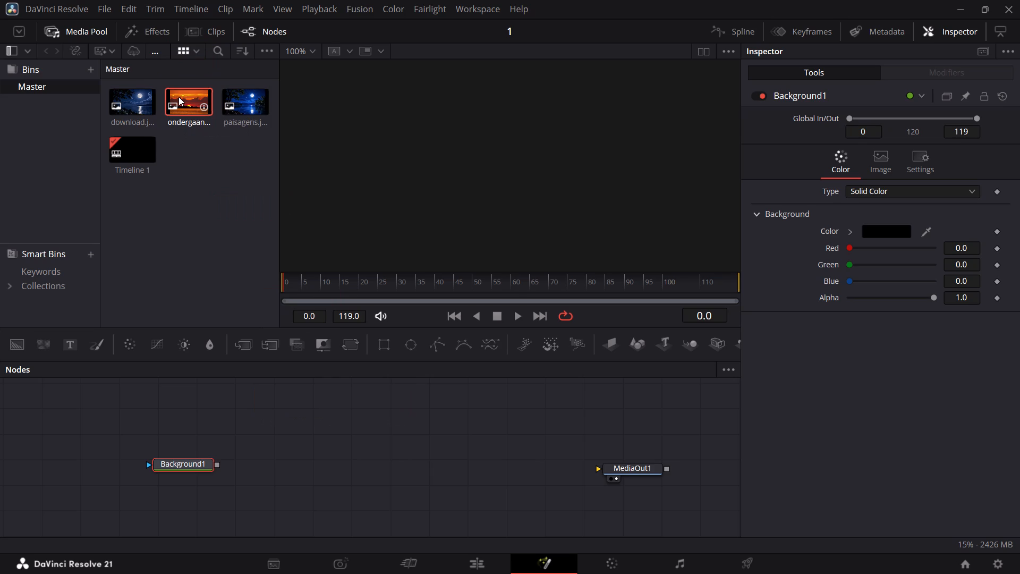
drag(192, 98, 305, 400)
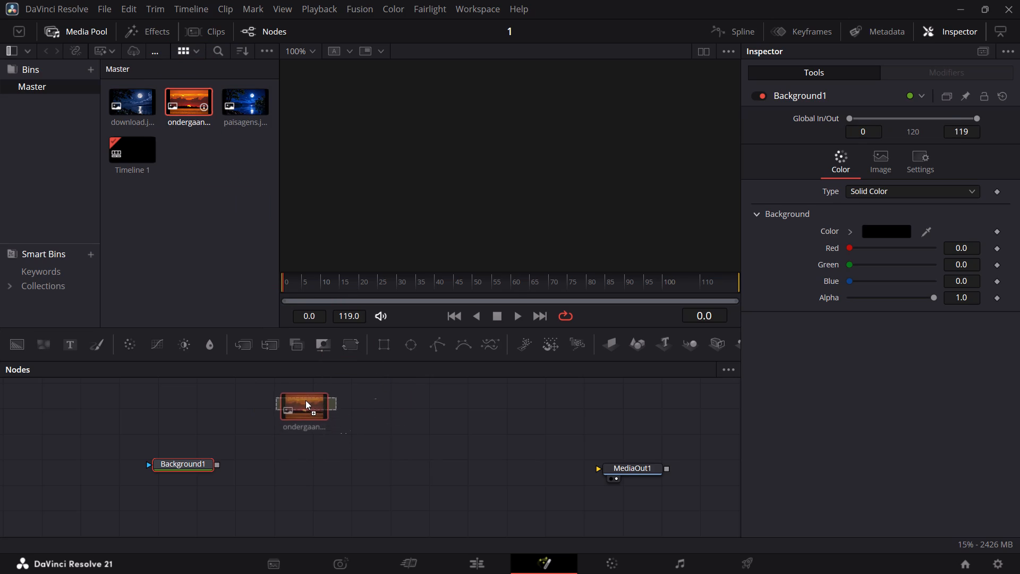
drag(305, 400, 305, 398)
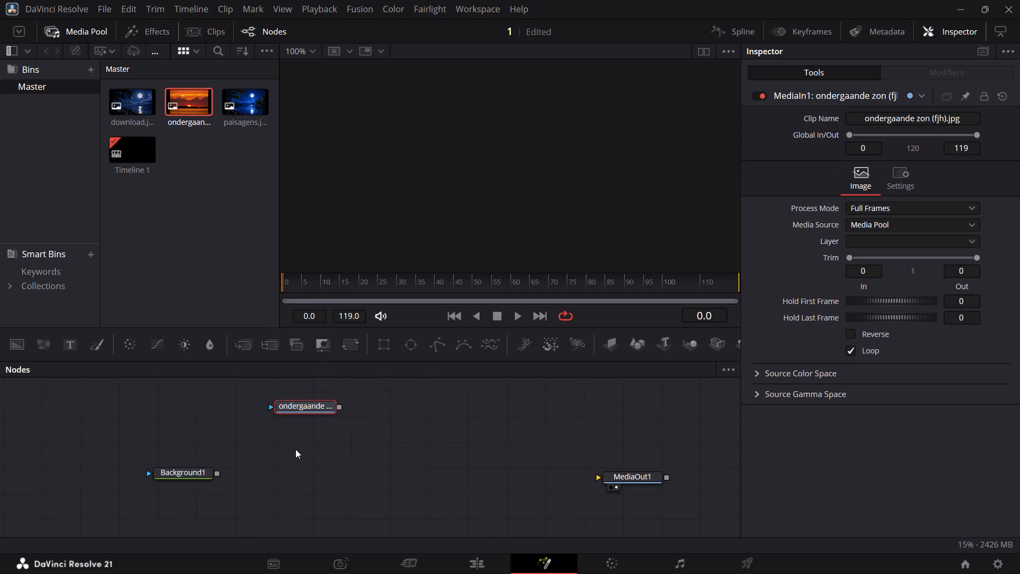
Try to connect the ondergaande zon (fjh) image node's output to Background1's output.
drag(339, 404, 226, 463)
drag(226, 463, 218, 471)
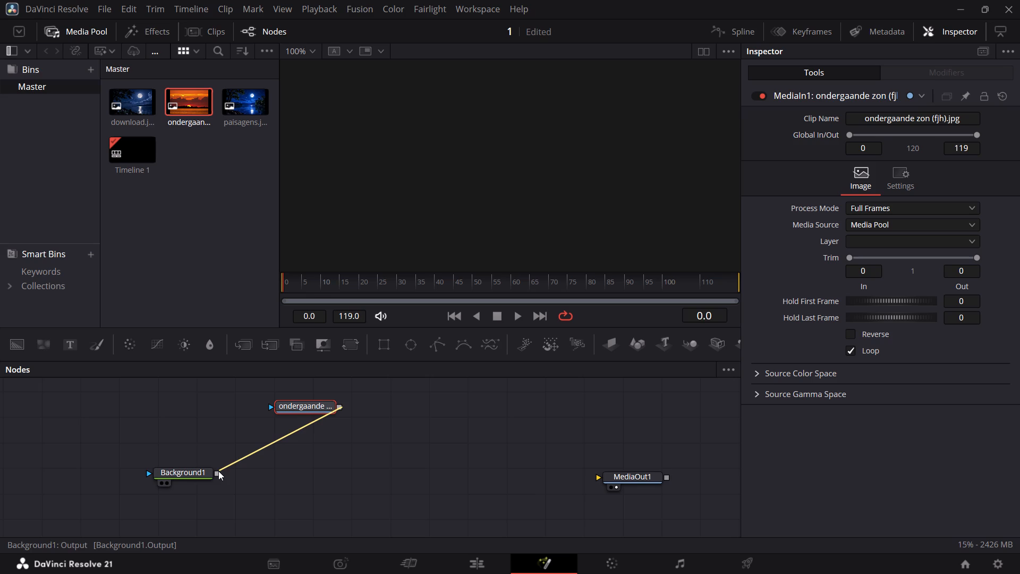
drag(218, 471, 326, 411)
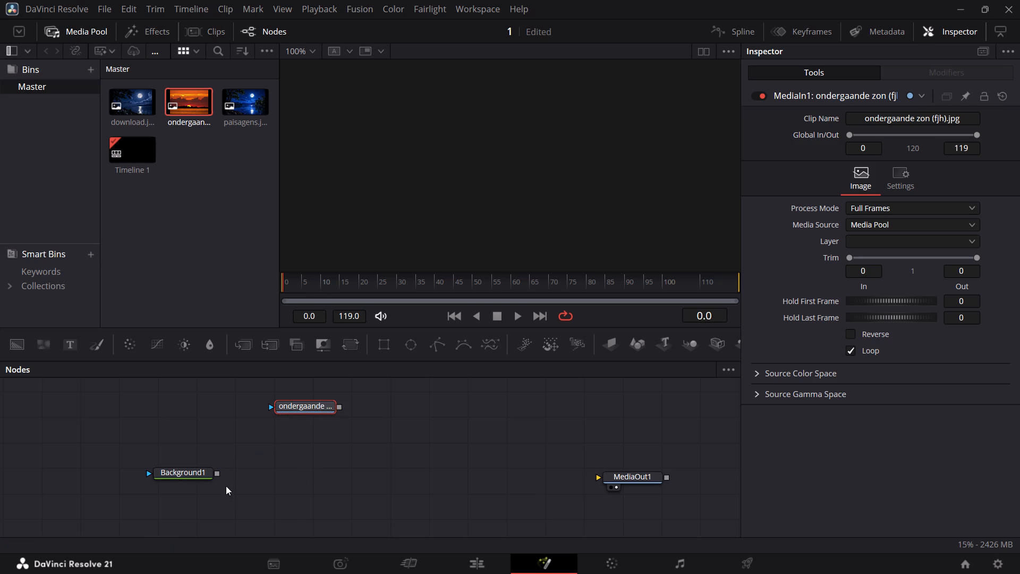
Connect Background1's output to MediaOut1's input.
drag(220, 472, 333, 481)
drag(214, 471, 589, 478)
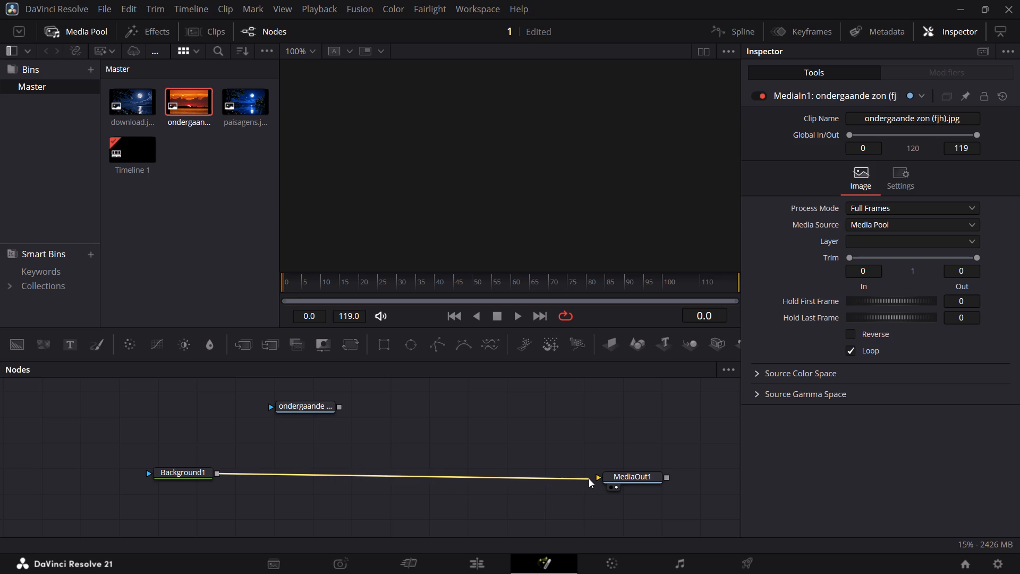
drag(589, 478, 596, 477)
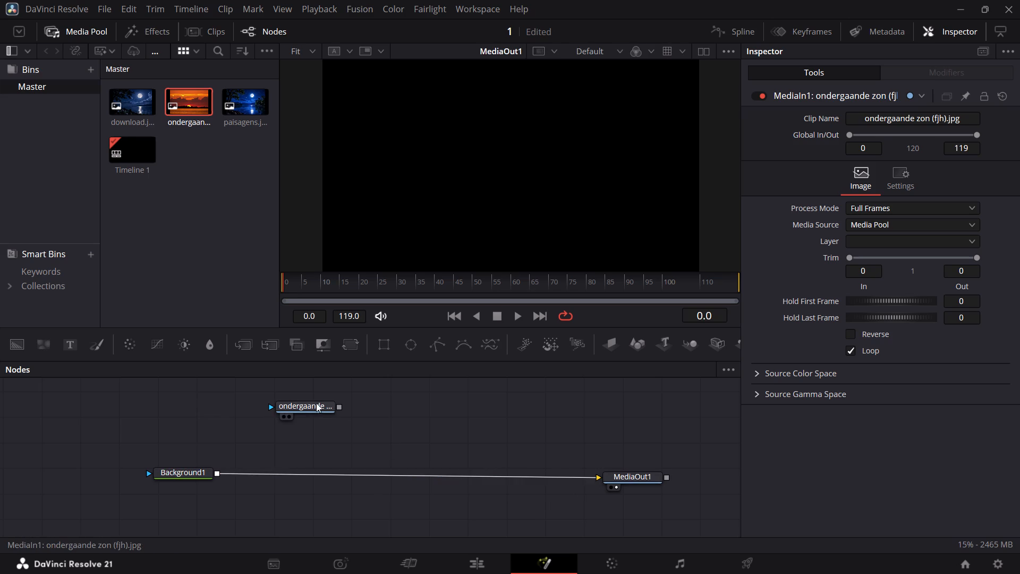
Merge the ondergaande zon (fjh) image over Background1 by linking its output to Background1's output.
drag(338, 407, 211, 469)
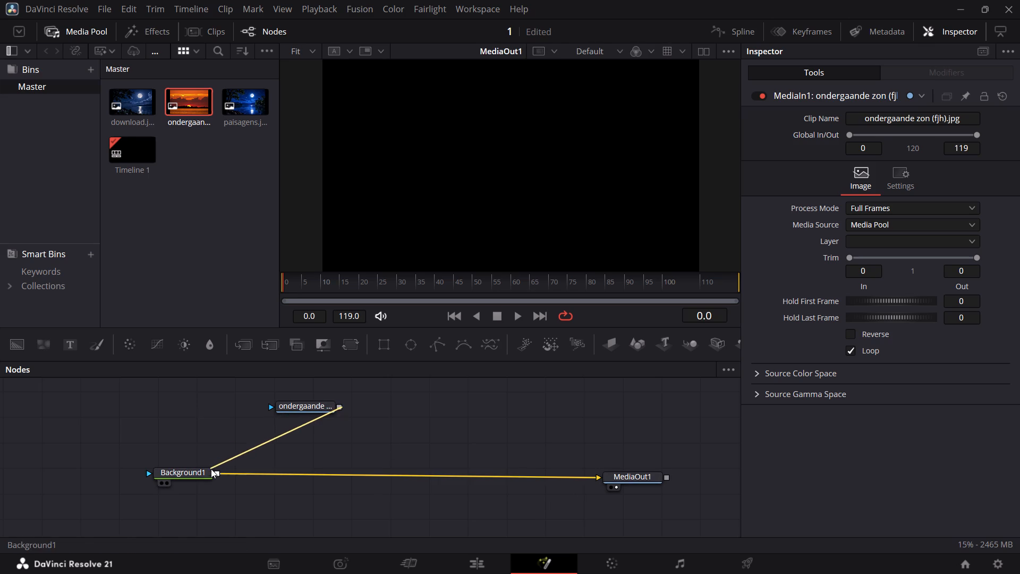
drag(211, 469, 216, 475)
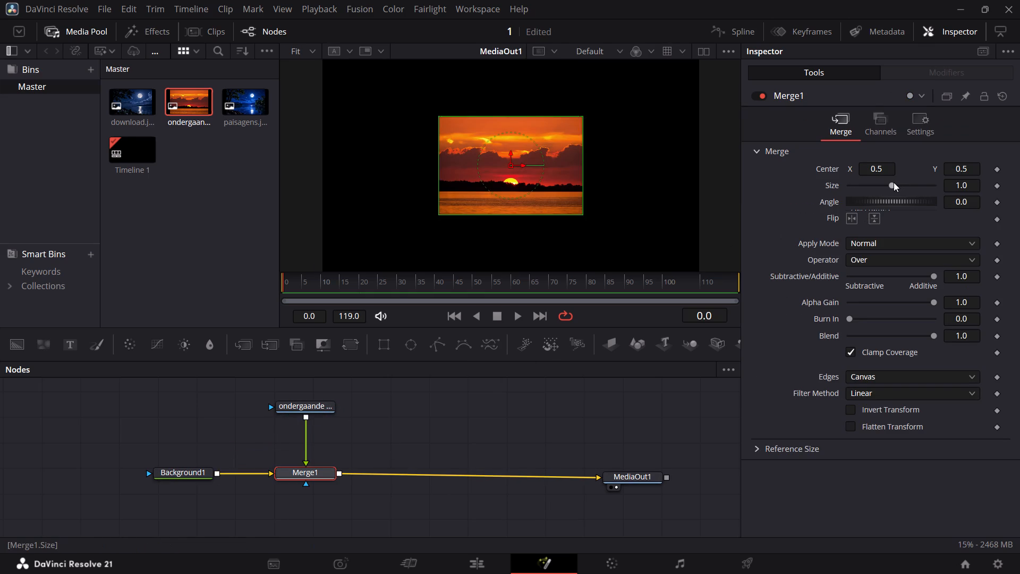
Set Merge1's Size to 2.65 so the sunset image fills the frame.
drag(892, 182, 903, 184)
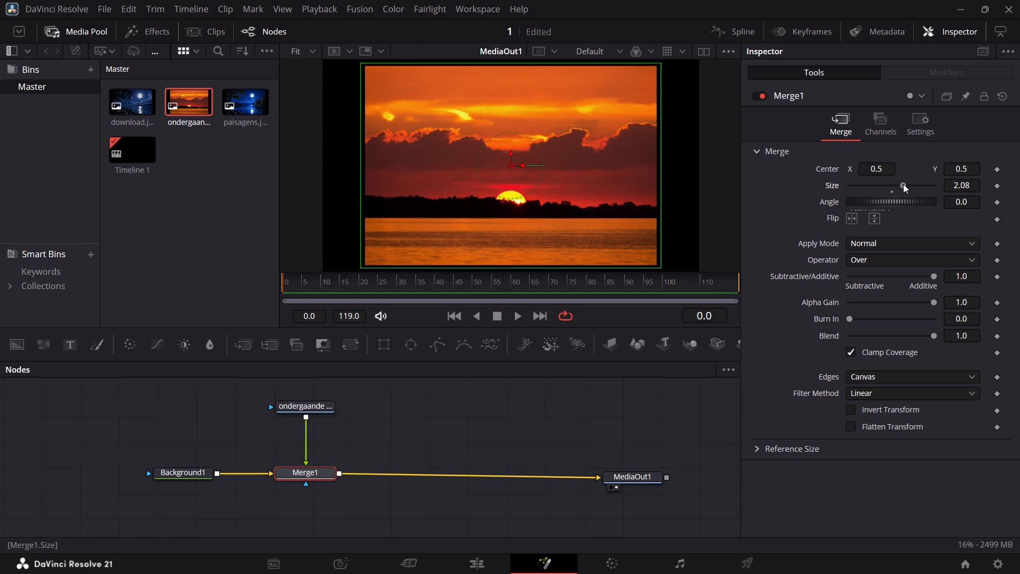
drag(903, 184, 904, 184)
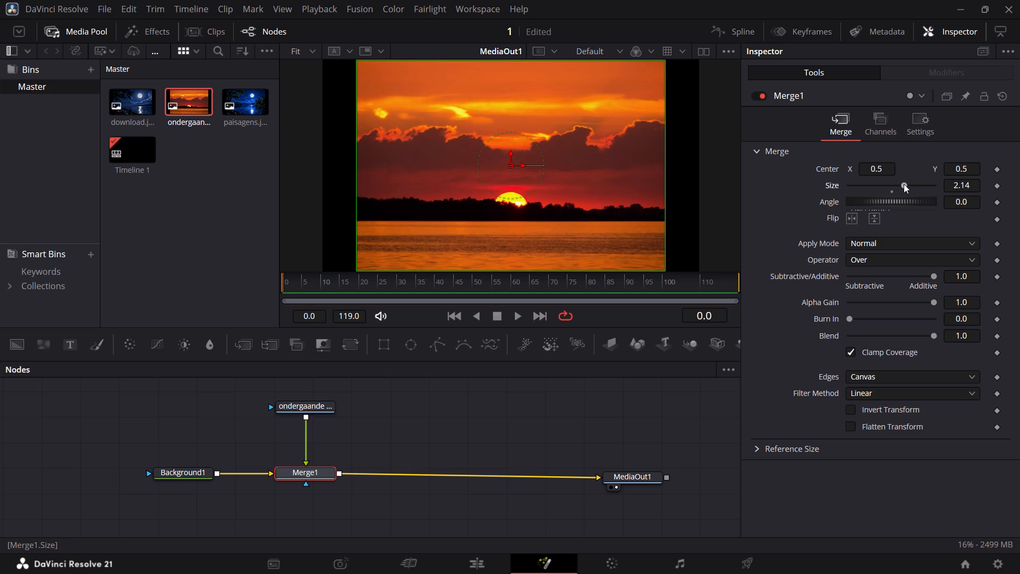
click(904, 184)
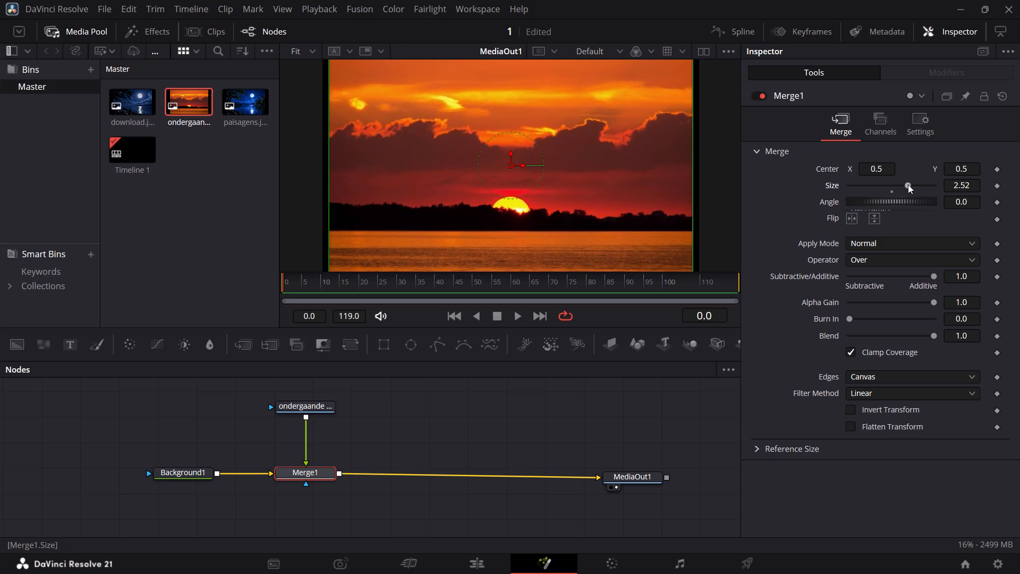
click(908, 184)
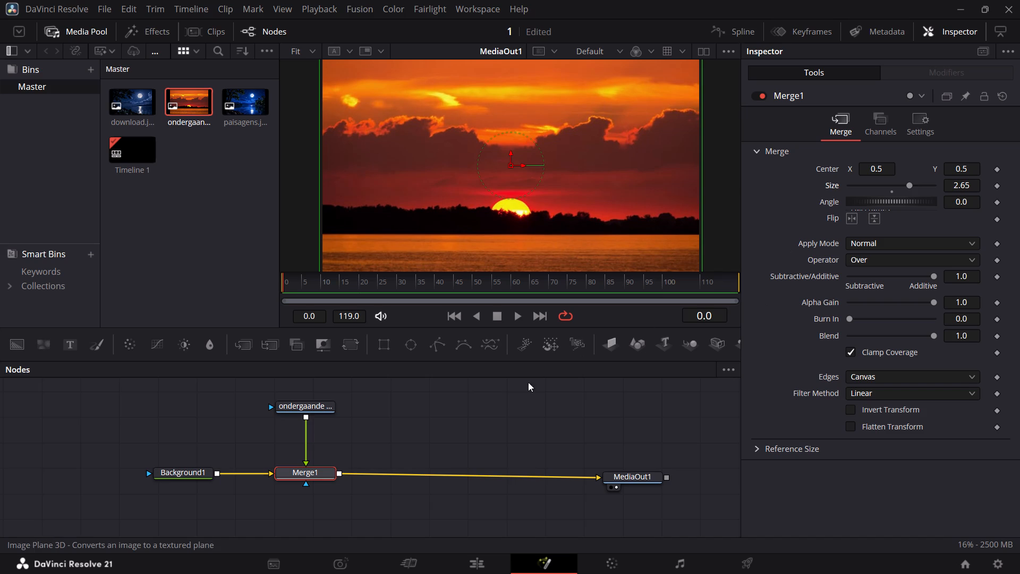
click(490, 405)
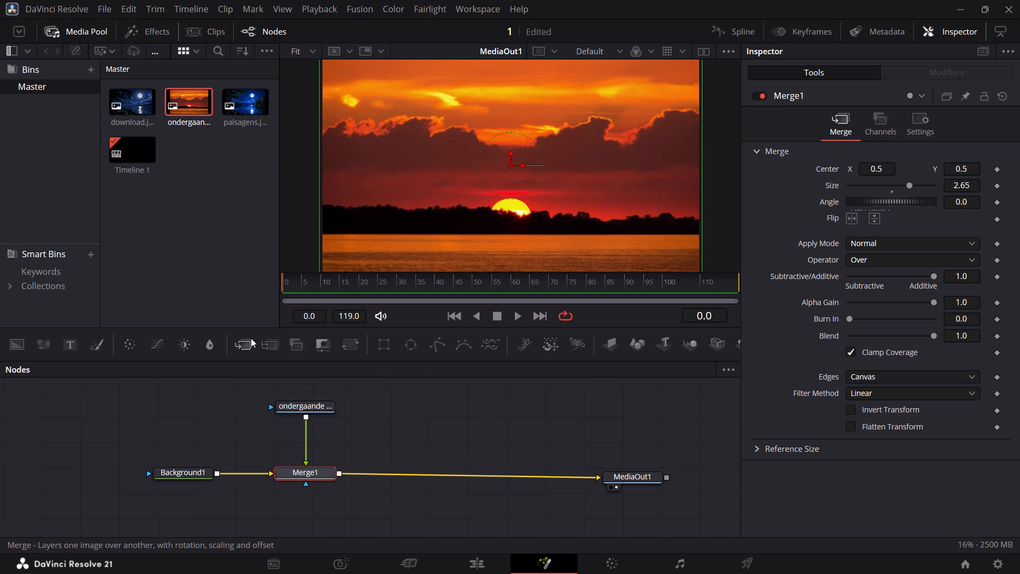
Insert a second Merge node on the connection between Merge1 and MediaOut1.
drag(248, 342, 422, 475)
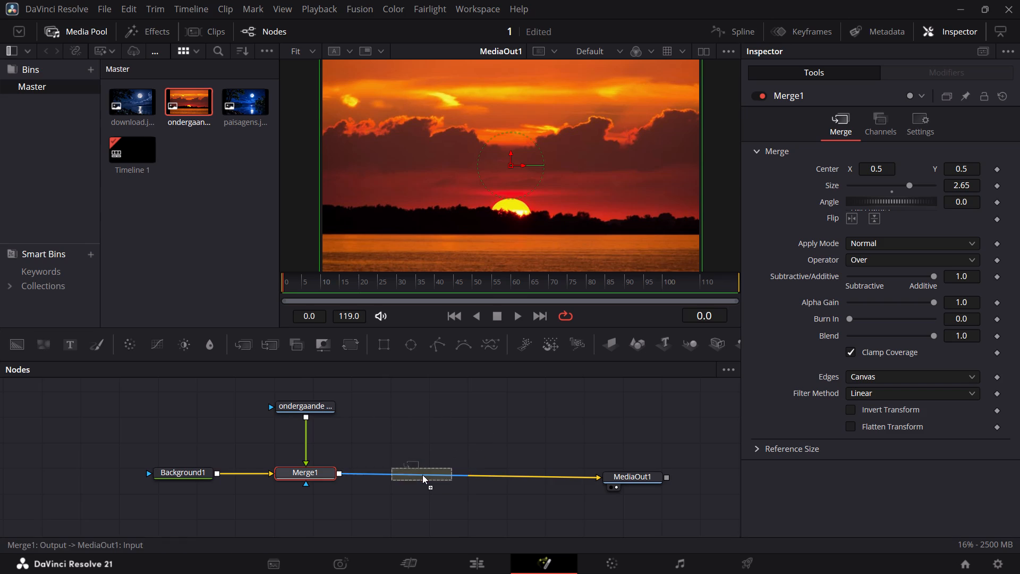
drag(422, 475, 422, 475)
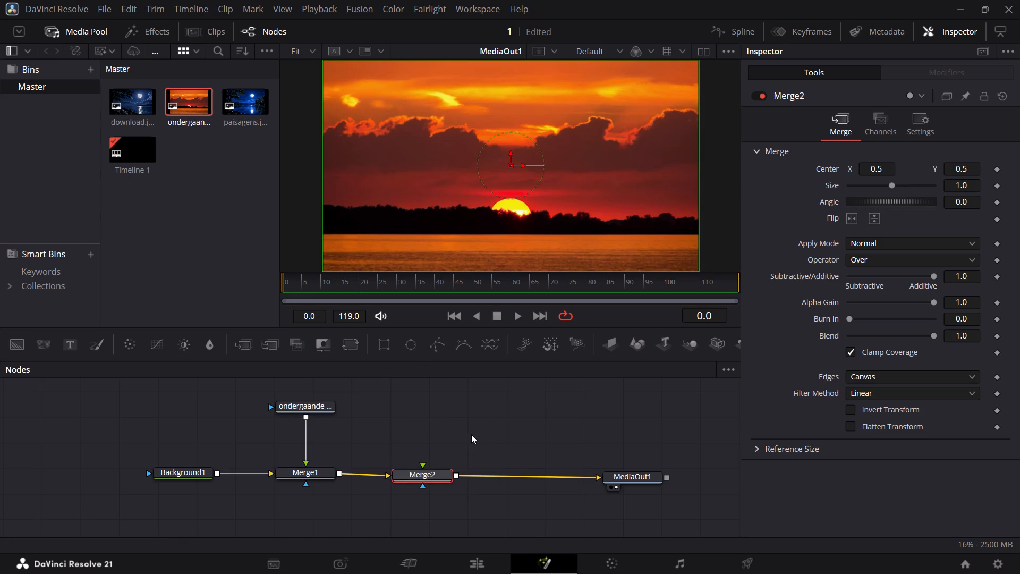
Add a Displace node after Merge2 and place it above Merge2 in the node graph.
key(shift+space)
text(dis)
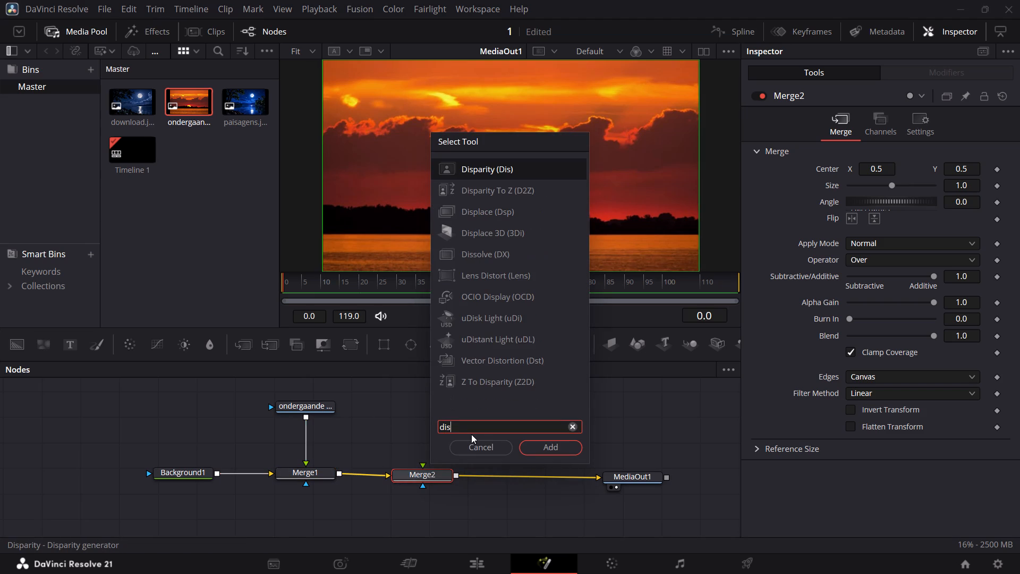
text(place)
key(Return)
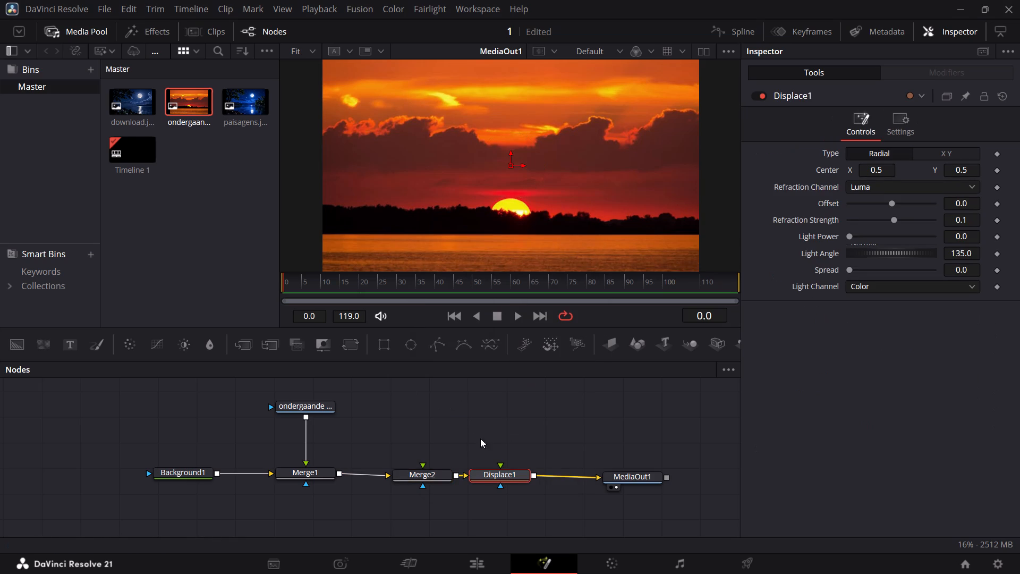
click(506, 475)
drag(506, 475, 445, 416)
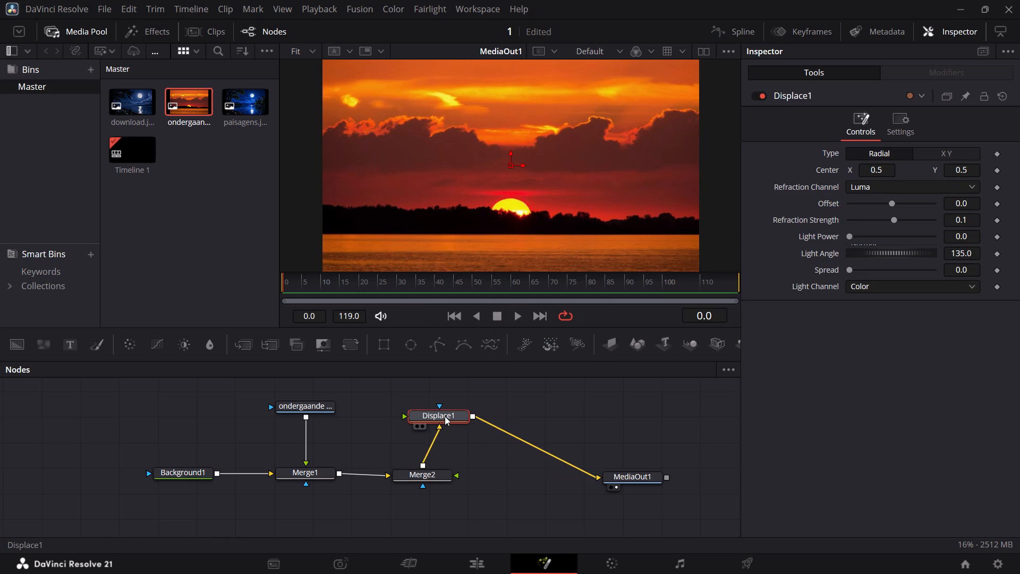
Disconnect Displace1 from Merge2 and MediaOut1, and connect Merge2's output directly to MediaOut1.
drag(437, 428, 438, 467)
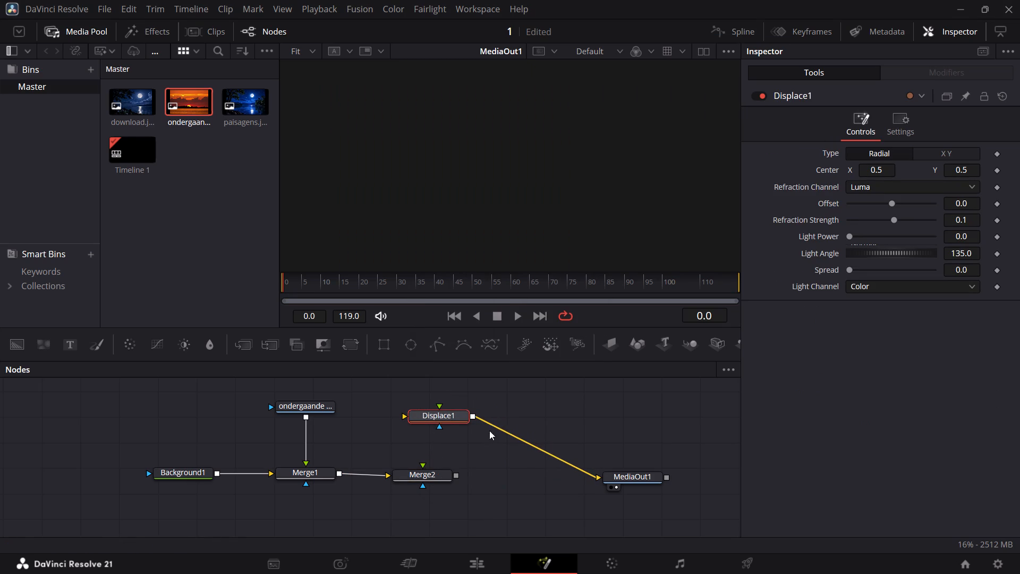
drag(472, 416, 478, 418)
drag(597, 479, 557, 455)
drag(557, 455, 515, 434)
drag(456, 473, 573, 474)
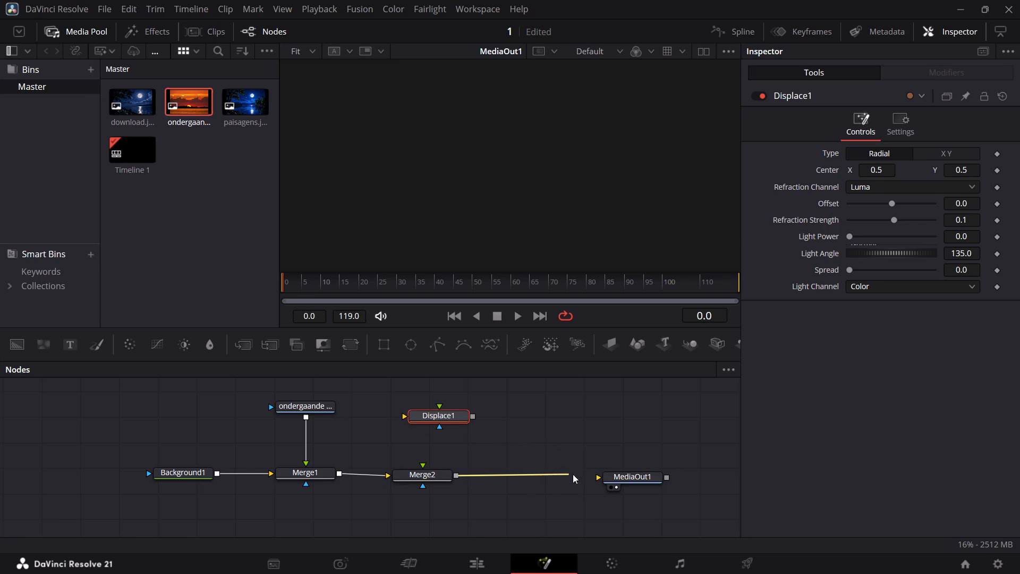
drag(573, 474, 599, 480)
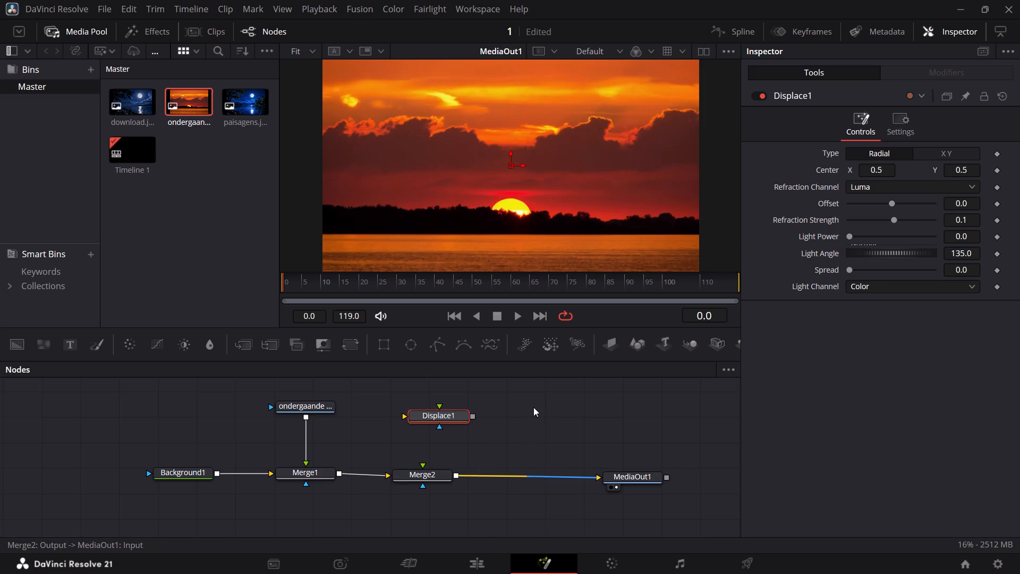
click(532, 406)
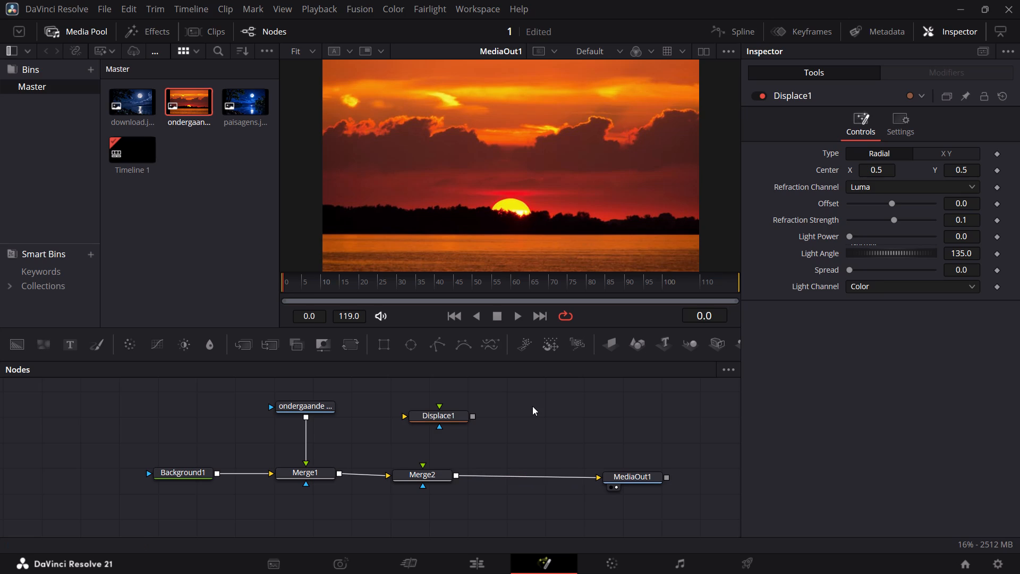
Add a Rectangle mask node to Displace1 and place it to the right of Displace1.
click(437, 413)
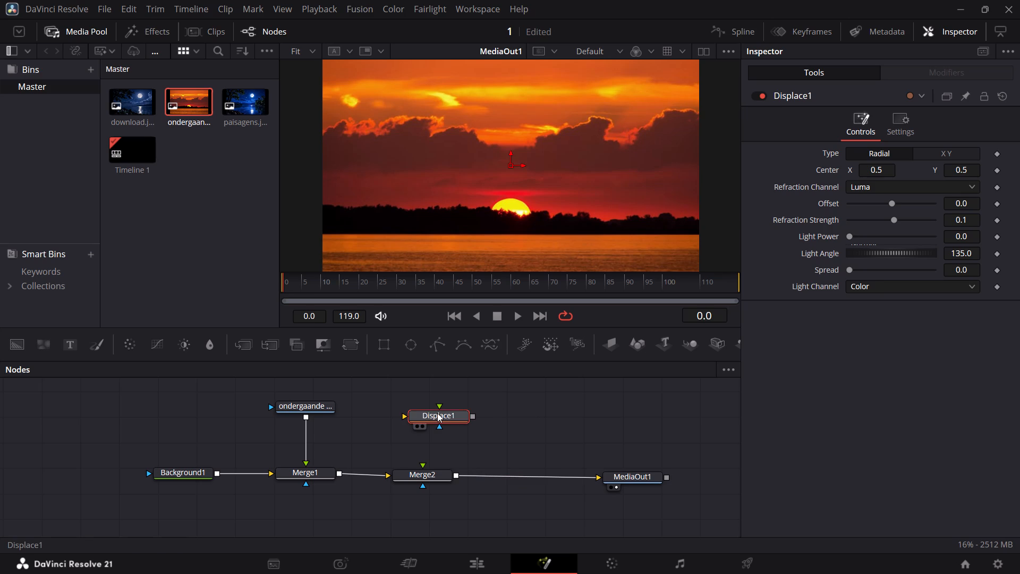
key(shift+space)
text(rec)
key(t)
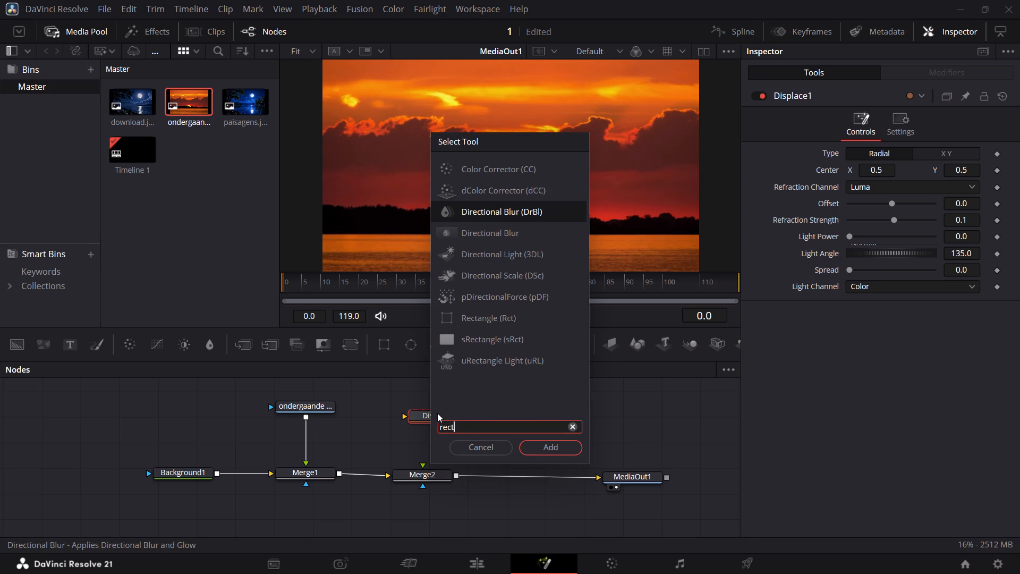
text(angle)
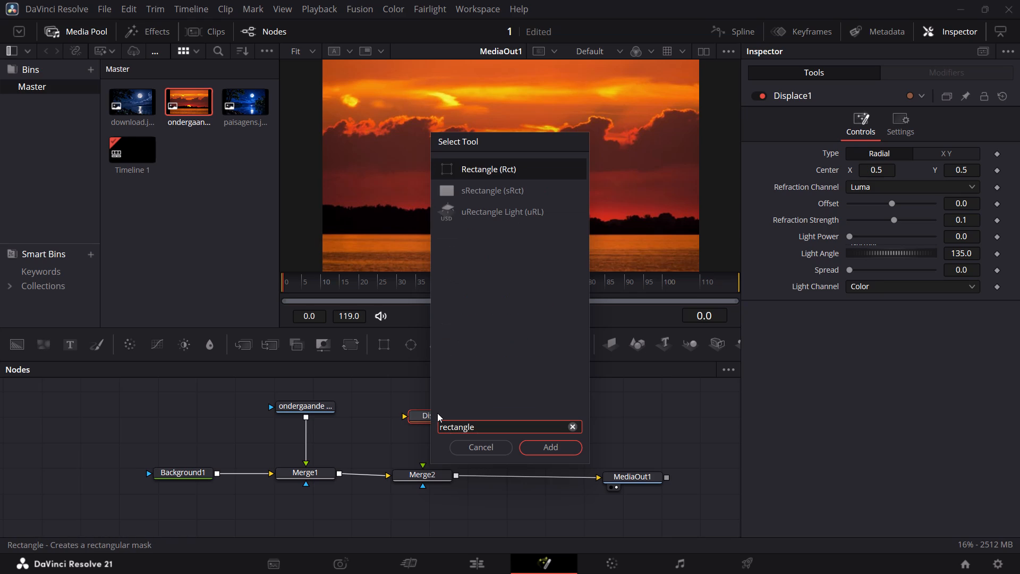
key(Return)
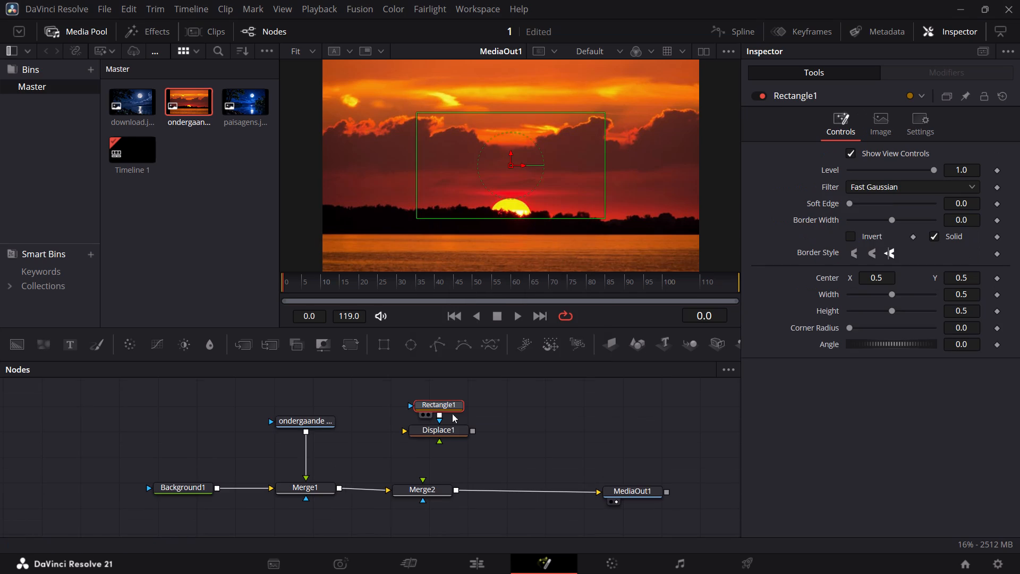
drag(447, 407, 543, 425)
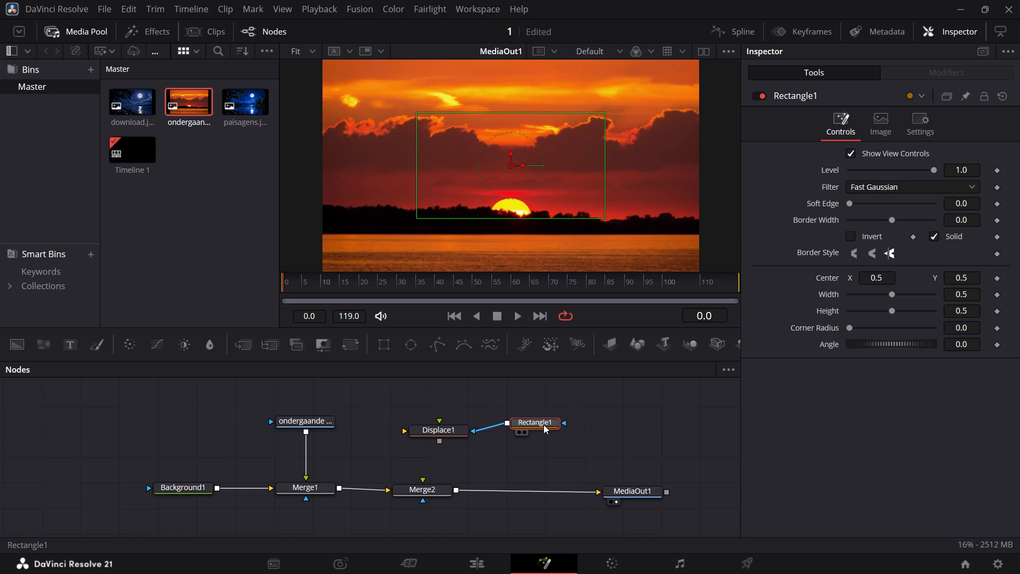
drag(543, 425, 545, 433)
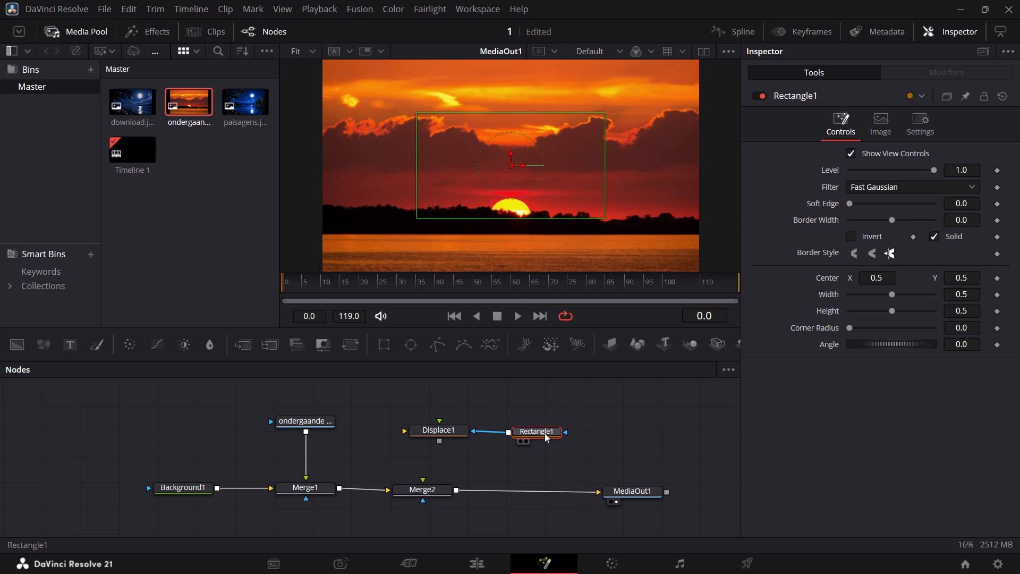
Move Rectangle1's connection from Displace1's effect mask input to its green foreground input, and shift Rectangle1 slightly farther from Displace1.
drag(473, 429, 461, 403)
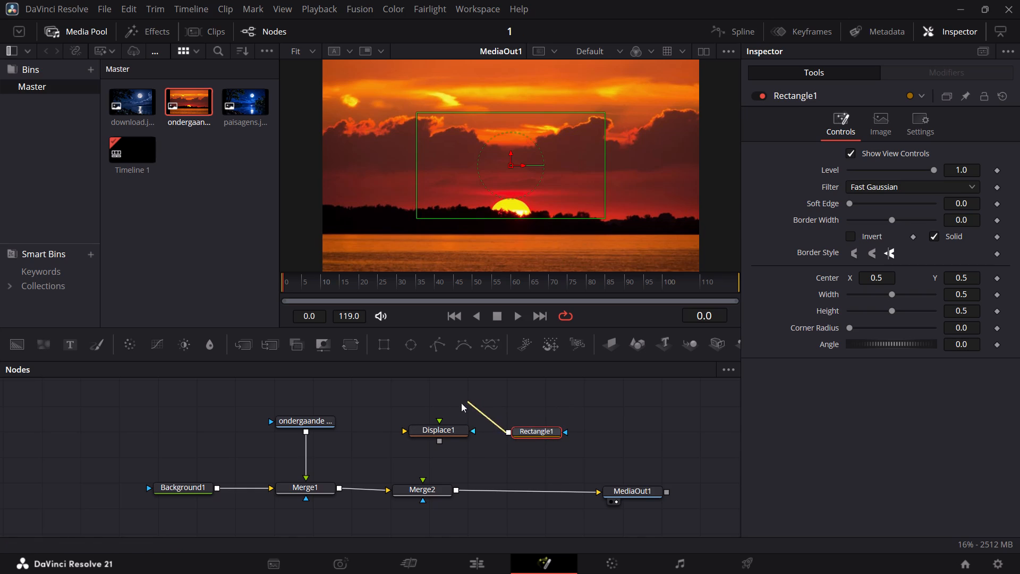
drag(461, 403, 438, 421)
drag(541, 433, 550, 428)
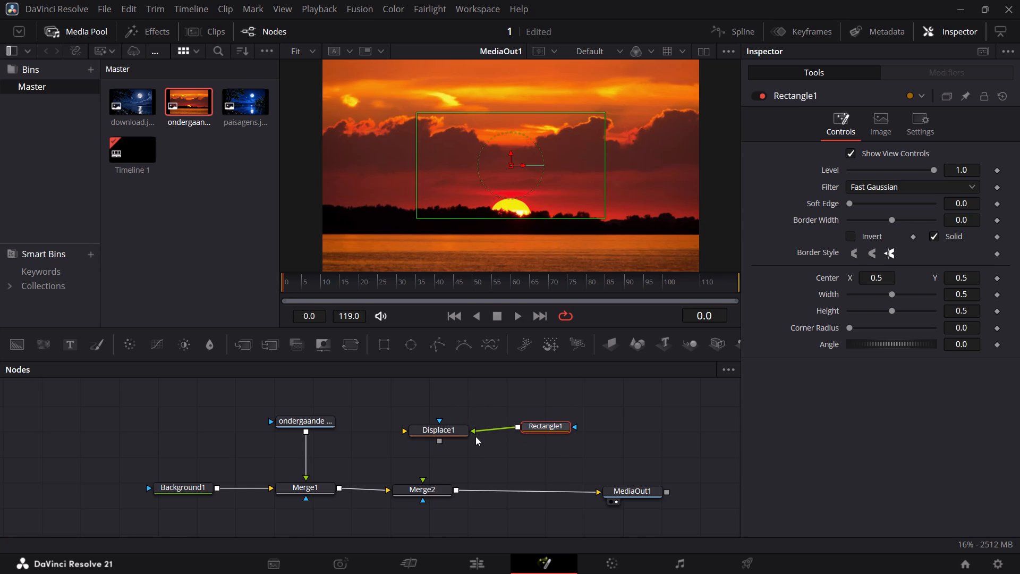
Feed Merge1's output into Displace1's yellow input, and connect Displace1's output to Merge2's foreground input.
drag(335, 488, 405, 428)
drag(439, 442, 426, 472)
drag(426, 472, 422, 480)
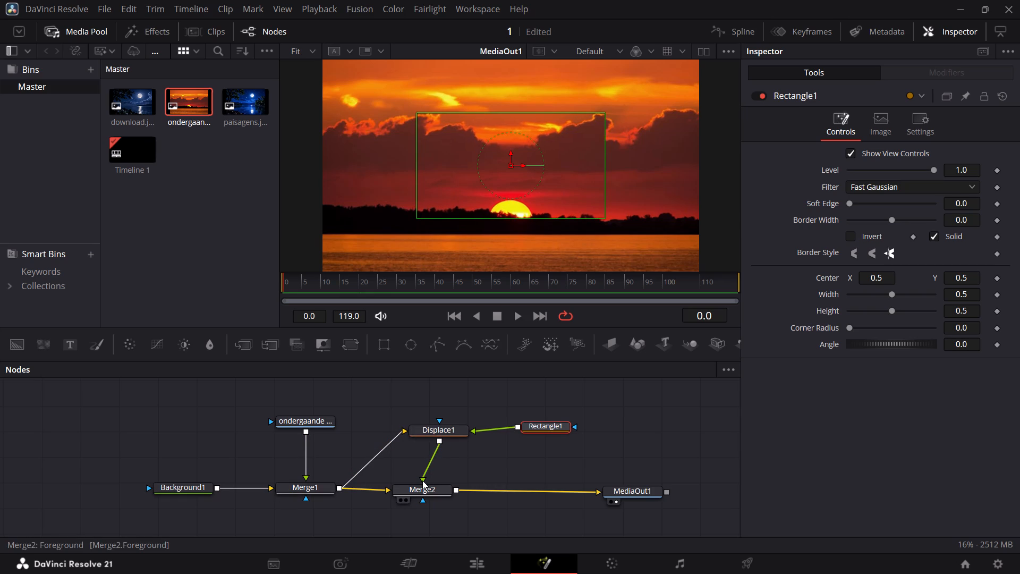
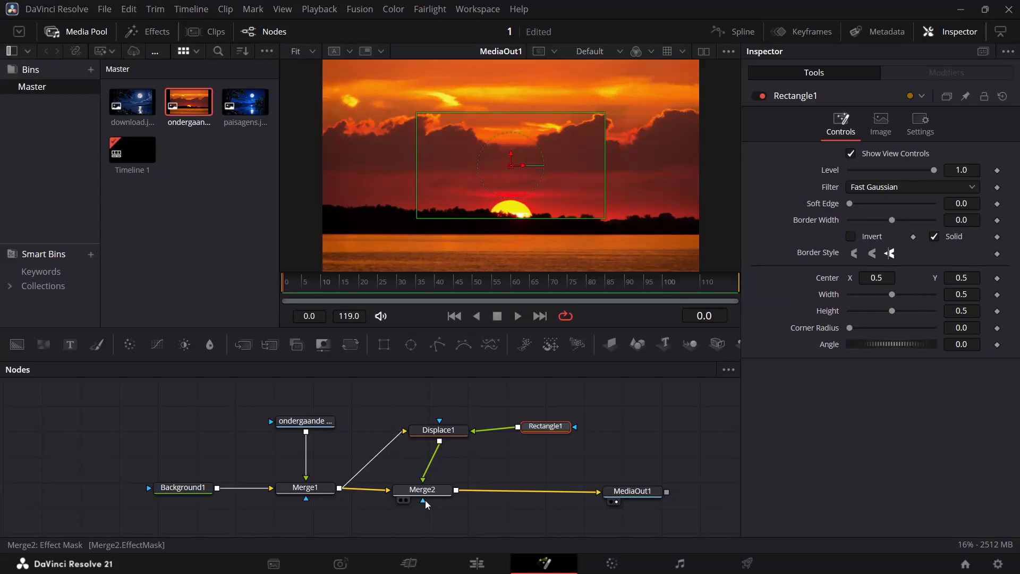
Connect Rectangle1's output to Merge2's blue effect mask input as well, and nudge Merge2 slightly lower in the node graph.
drag(424, 500, 483, 435)
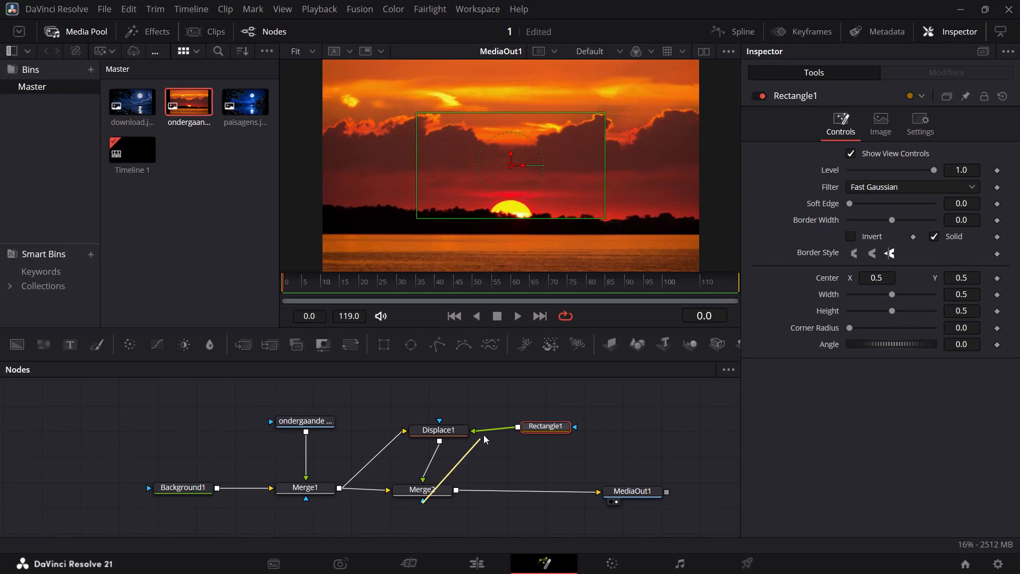
drag(483, 435, 518, 428)
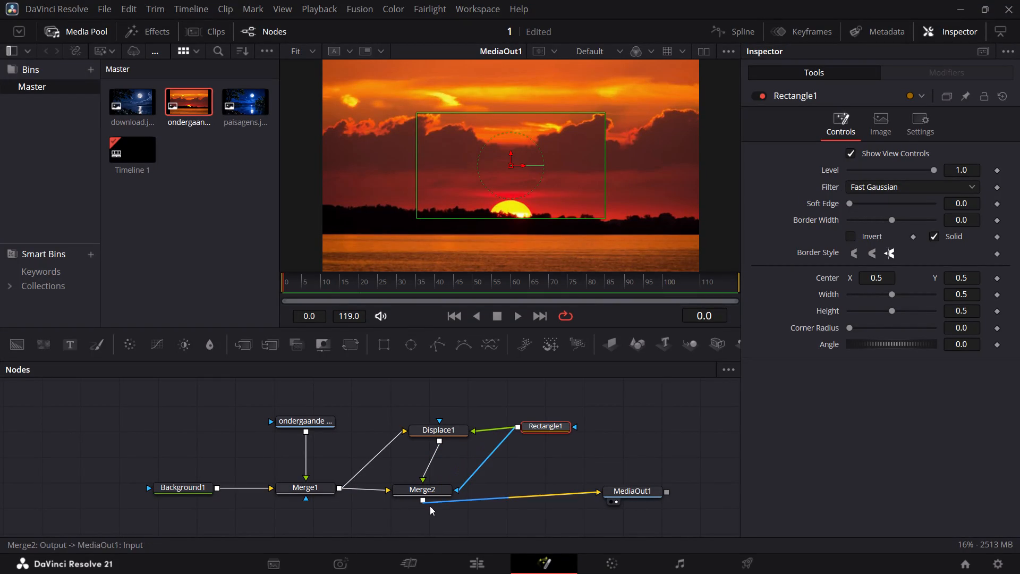
drag(429, 488, 434, 488)
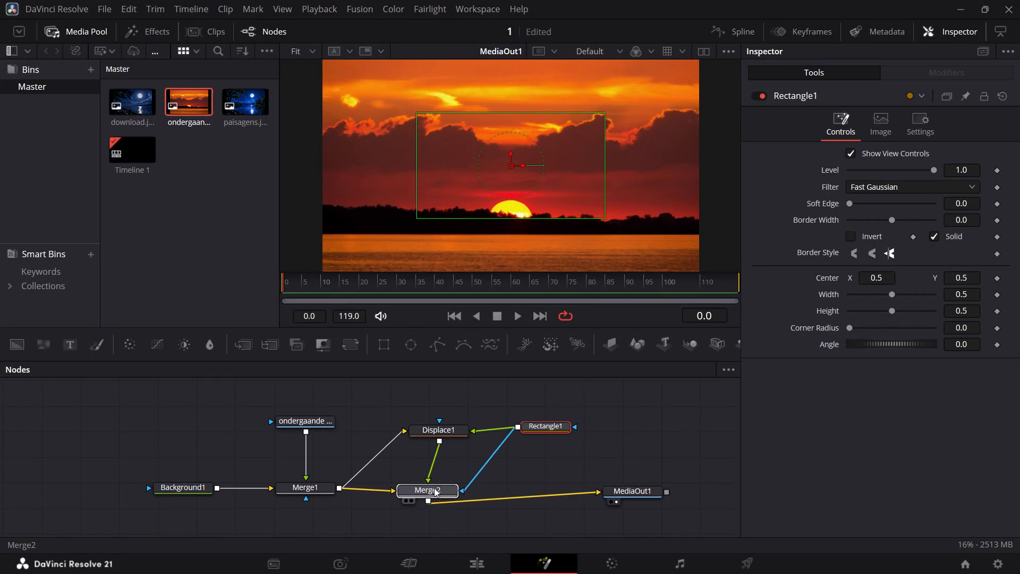
drag(434, 488, 431, 494)
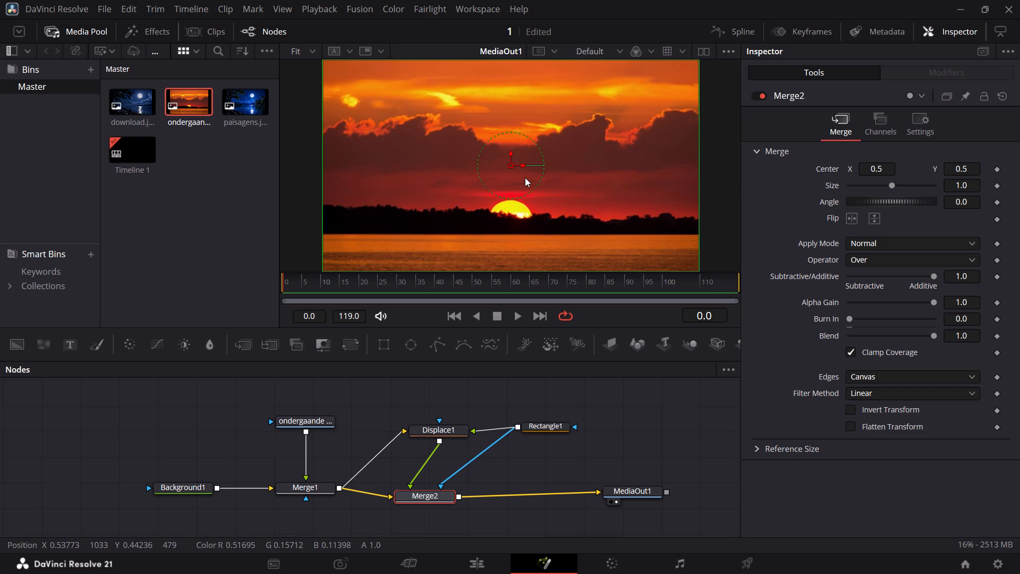
click(607, 398)
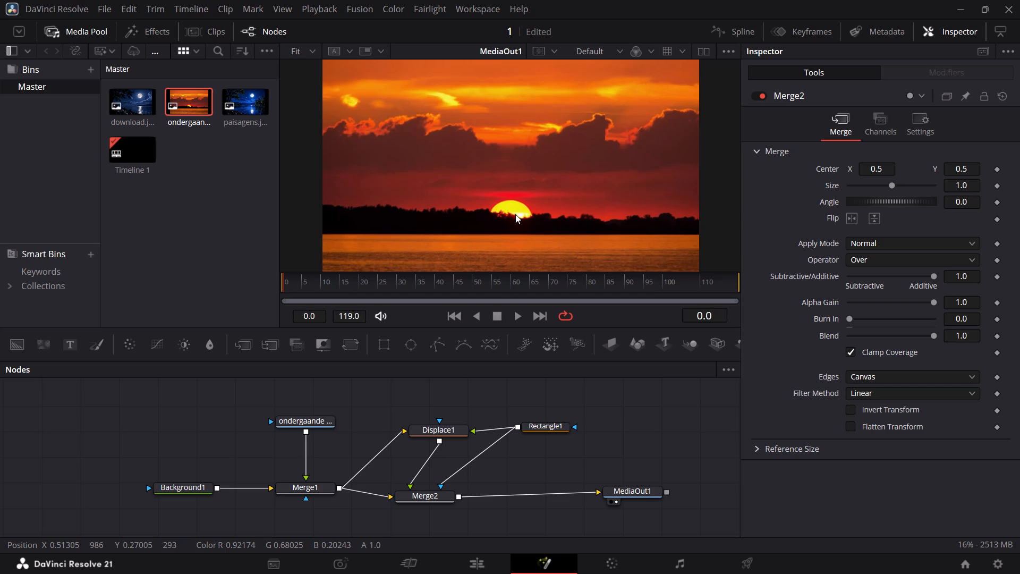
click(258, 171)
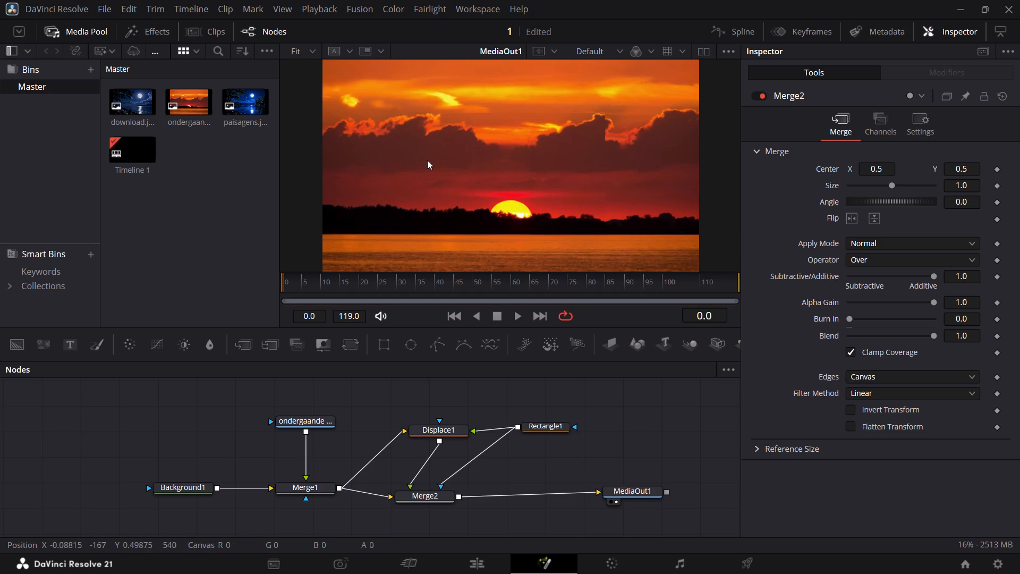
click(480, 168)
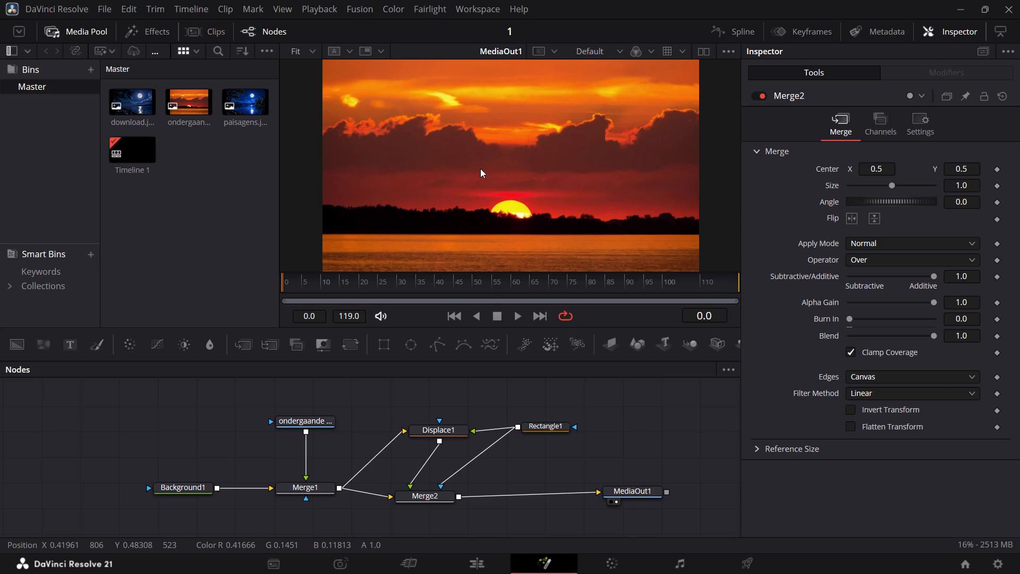
Reduce Rectangle1's width to about 0.323 and height to about 0.346, and raise its corner radius to 1.0.
click(560, 426)
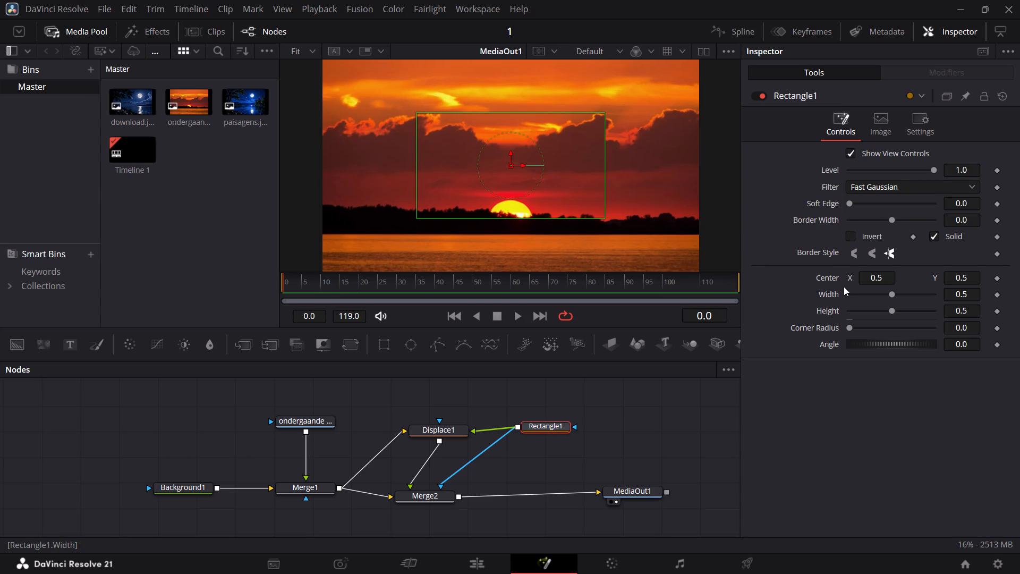
drag(892, 294, 876, 295)
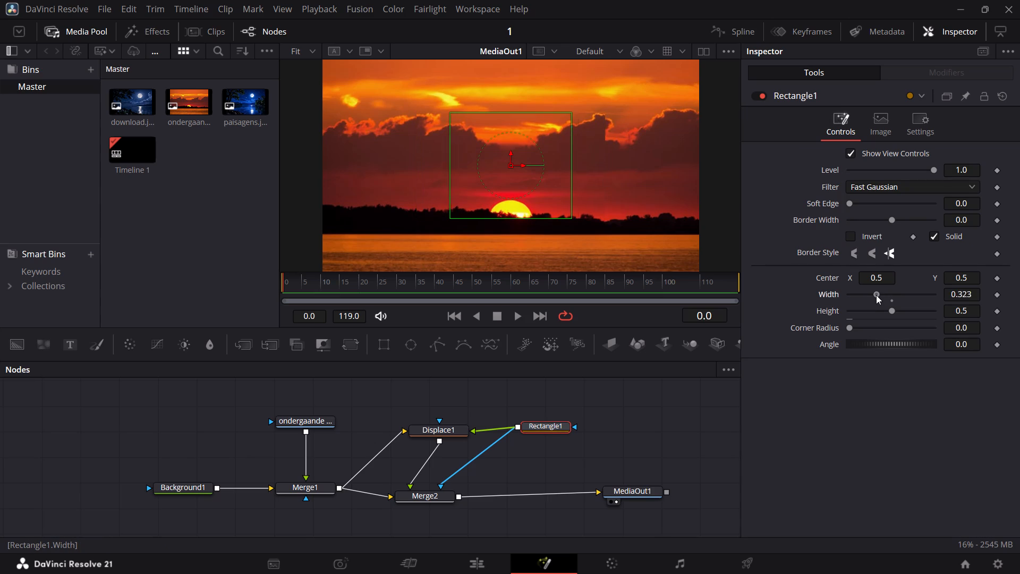
drag(876, 295, 877, 295)
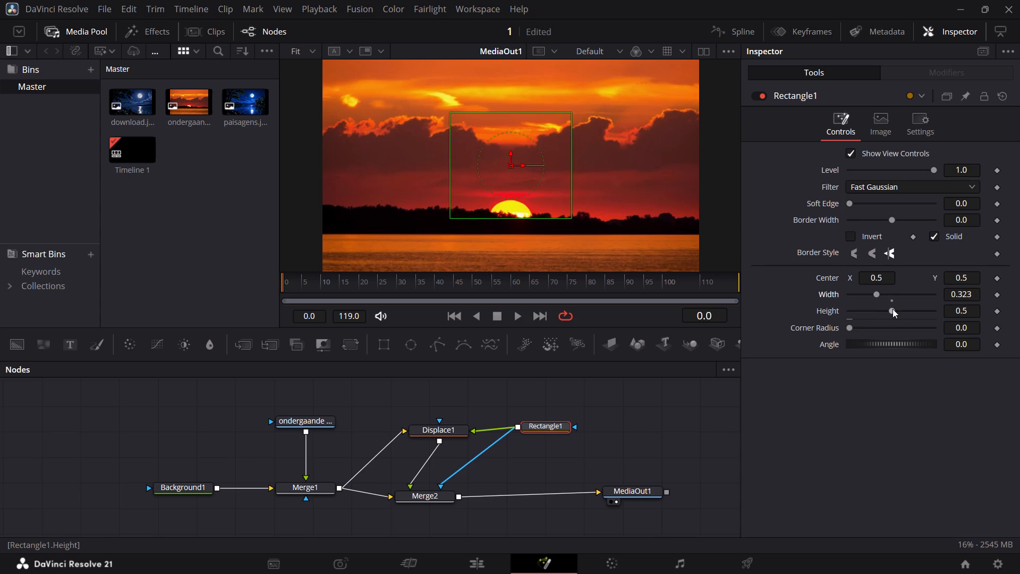
drag(892, 309, 879, 310)
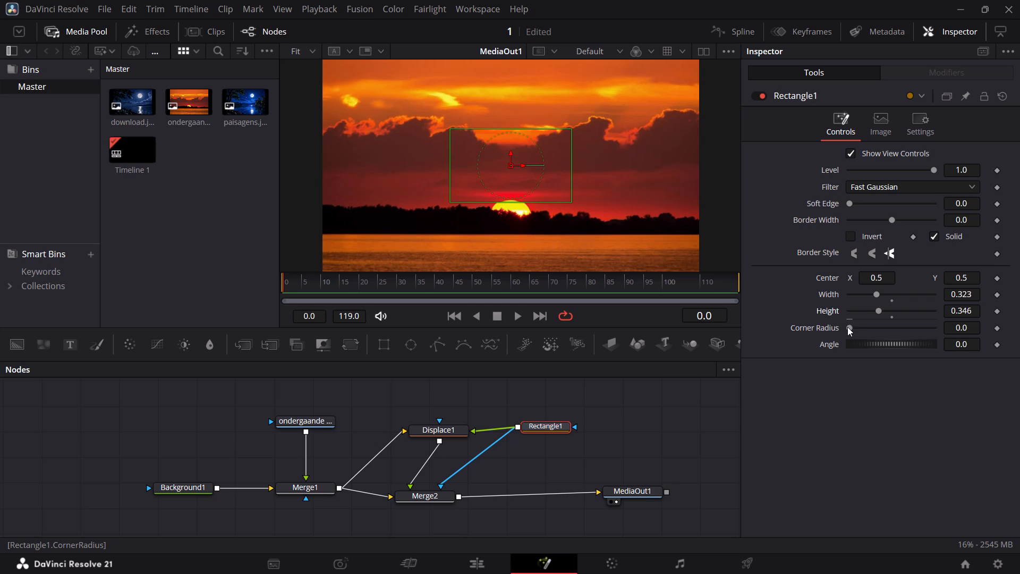
drag(847, 327, 1011, 326)
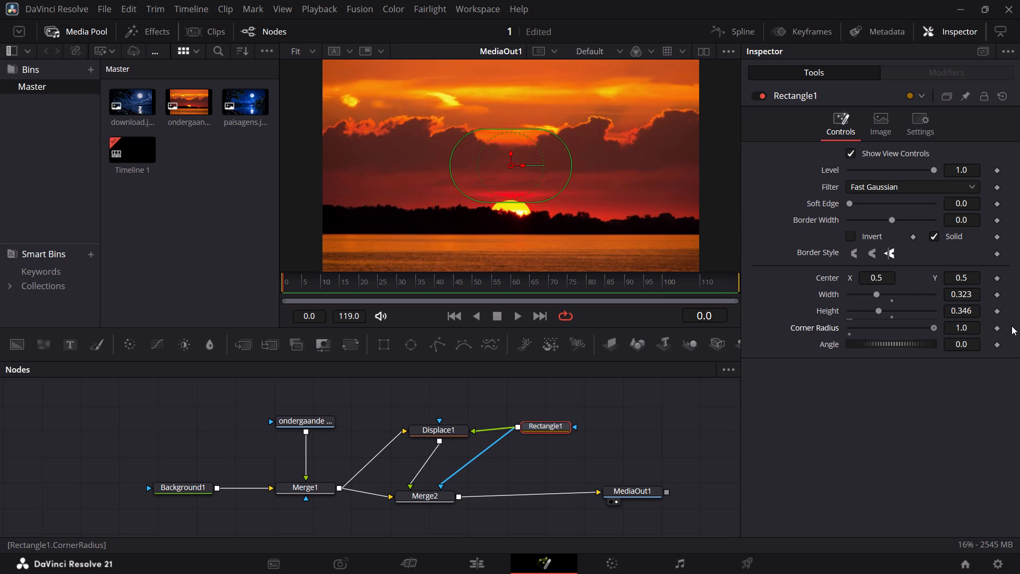
drag(1011, 326, 1019, 326)
Slim Rectangle1 into a pill shape with a height of about 0.189 and a width of about 0.307.
drag(880, 309, 869, 311)
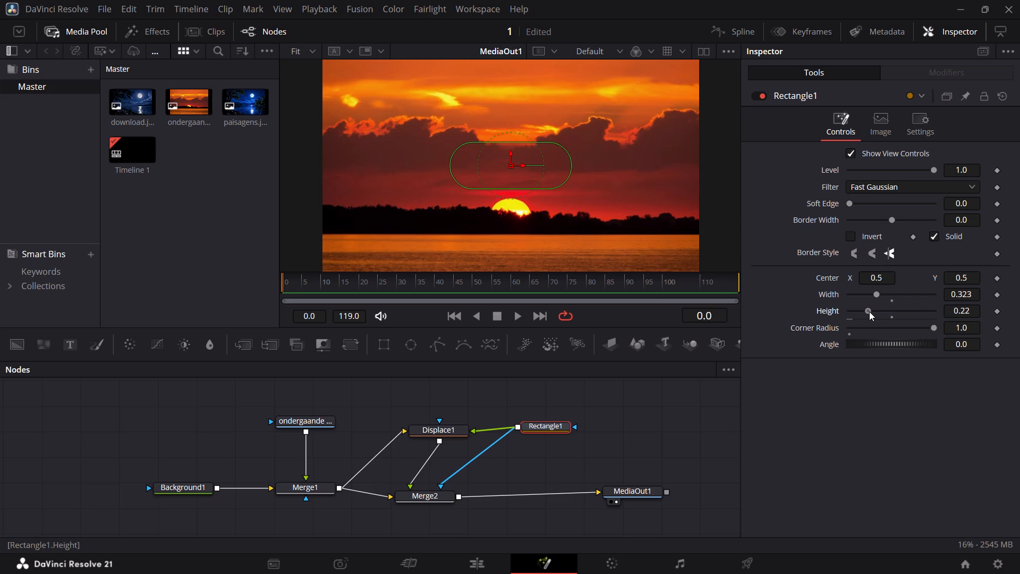
drag(869, 311, 865, 310)
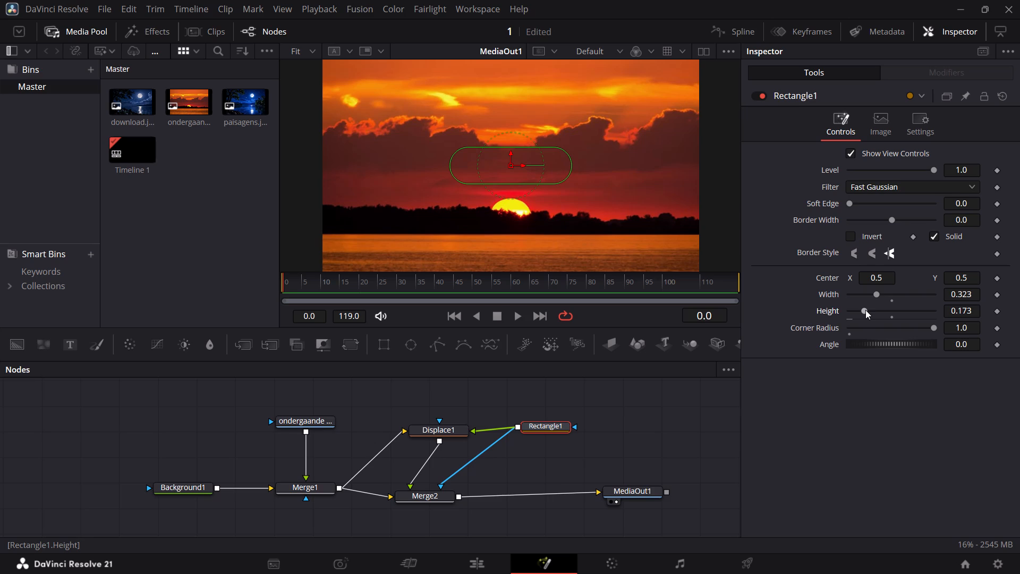
drag(878, 291, 872, 294)
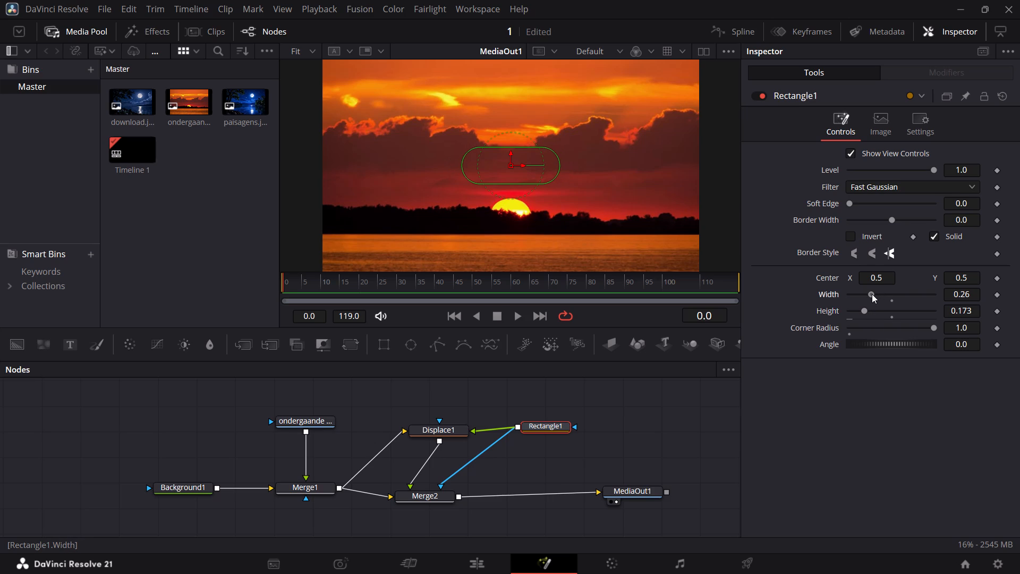
drag(872, 294, 871, 294)
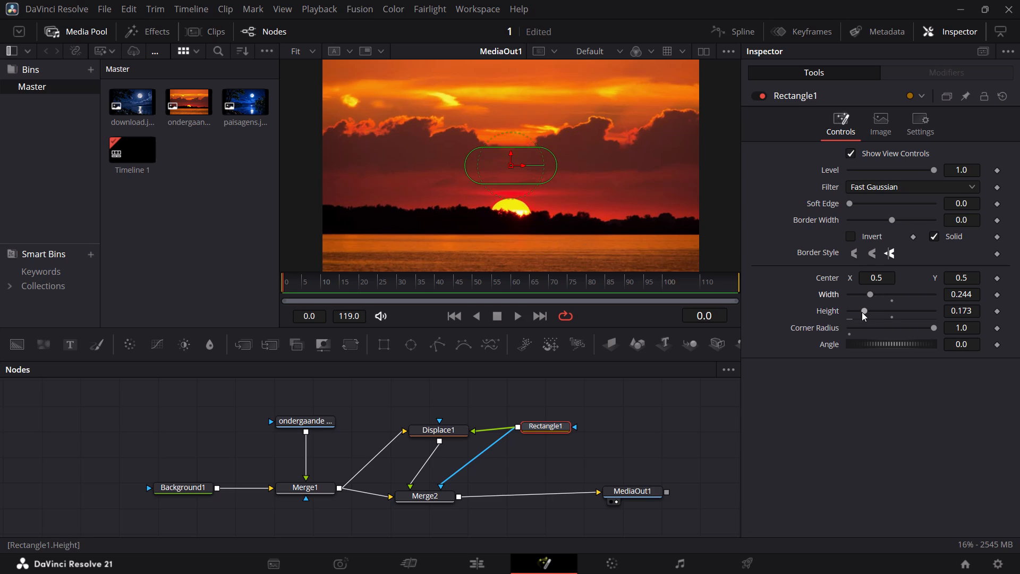
click(863, 312)
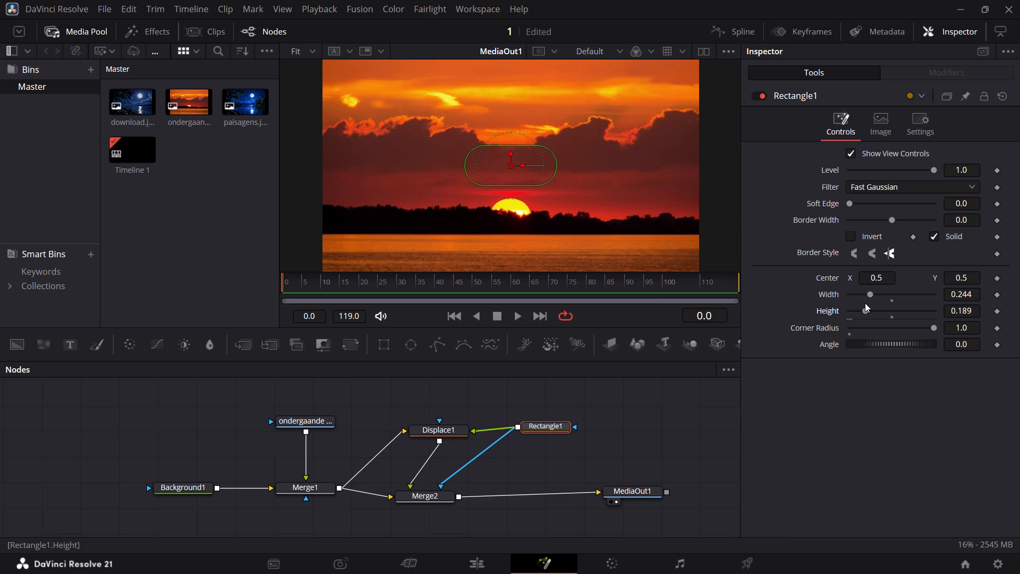
drag(868, 297, 871, 297)
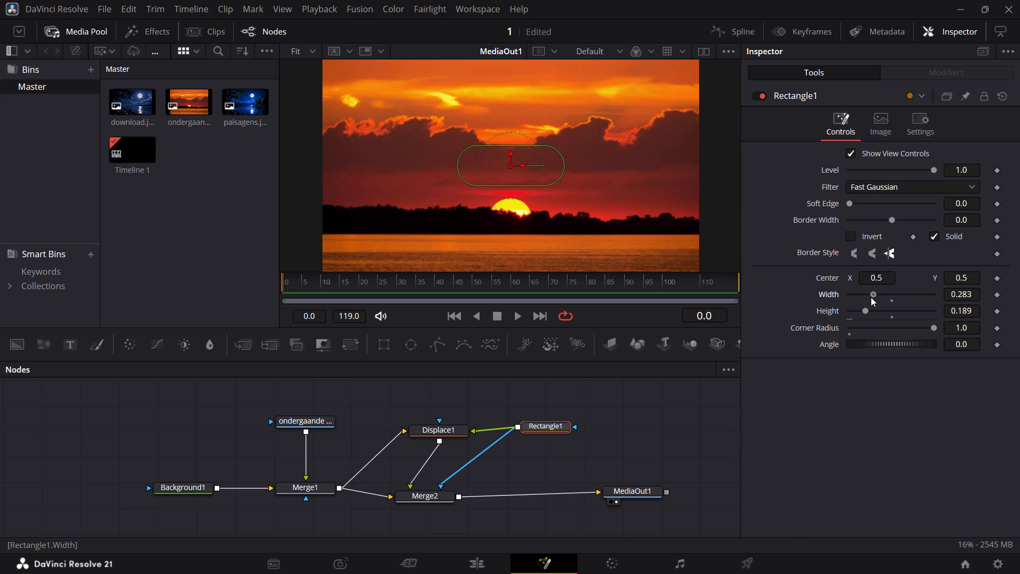
drag(871, 297, 873, 298)
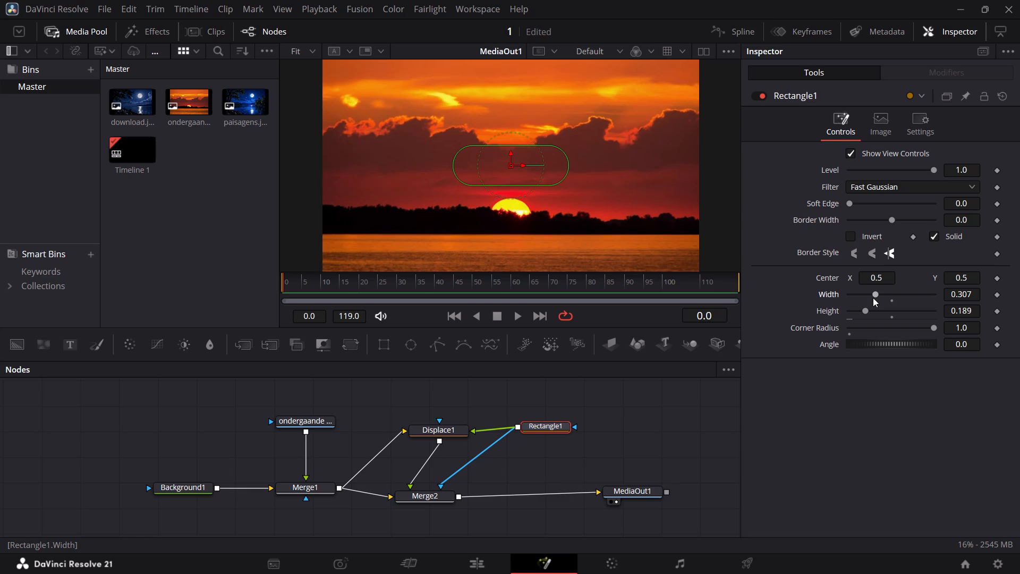
Set Displace1's offset to -1 and its refraction strength to -4, keeping the light channel on Color.
click(442, 432)
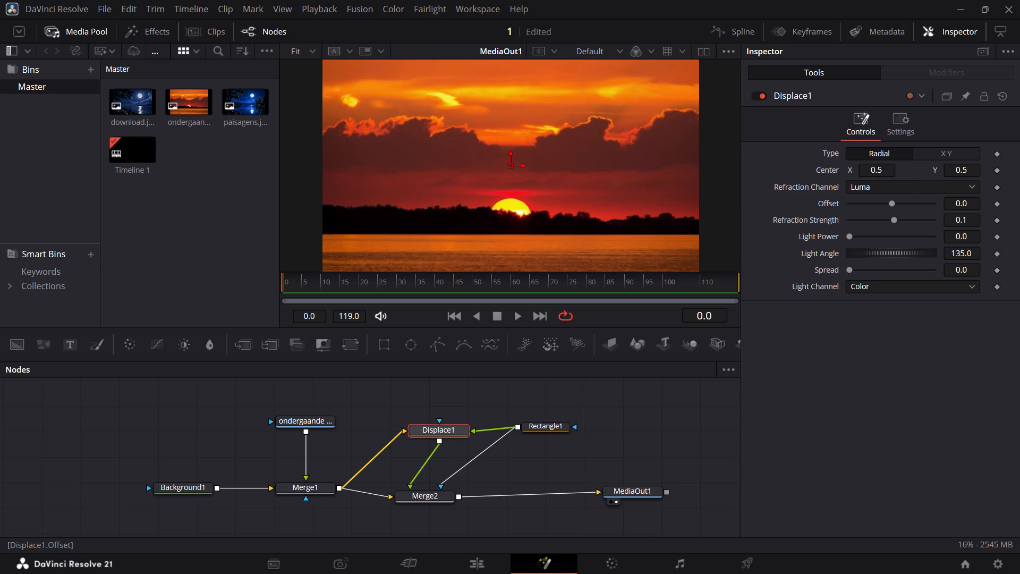
triple_click(965, 205)
text(-1)
key(Return)
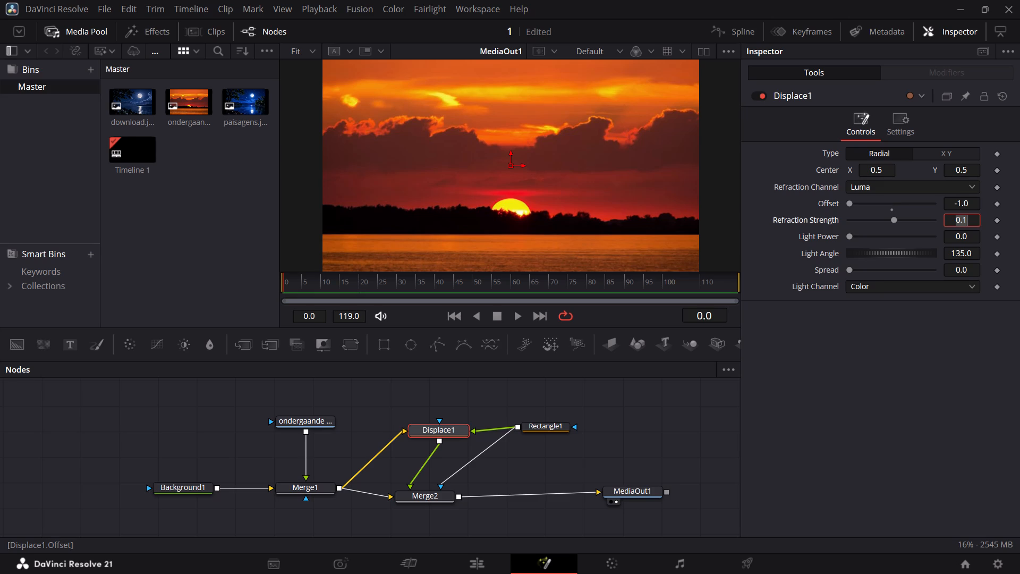
text(-4)
key(Return)
click(940, 359)
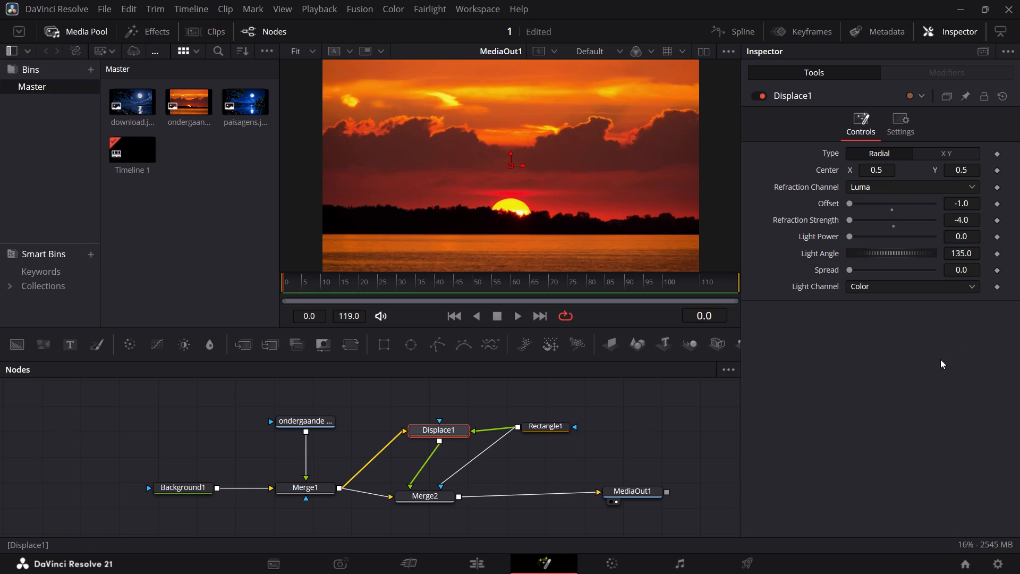
click(892, 285)
click(892, 285)
Raise Displace1's spread to about 1.961.
drag(851, 269, 924, 268)
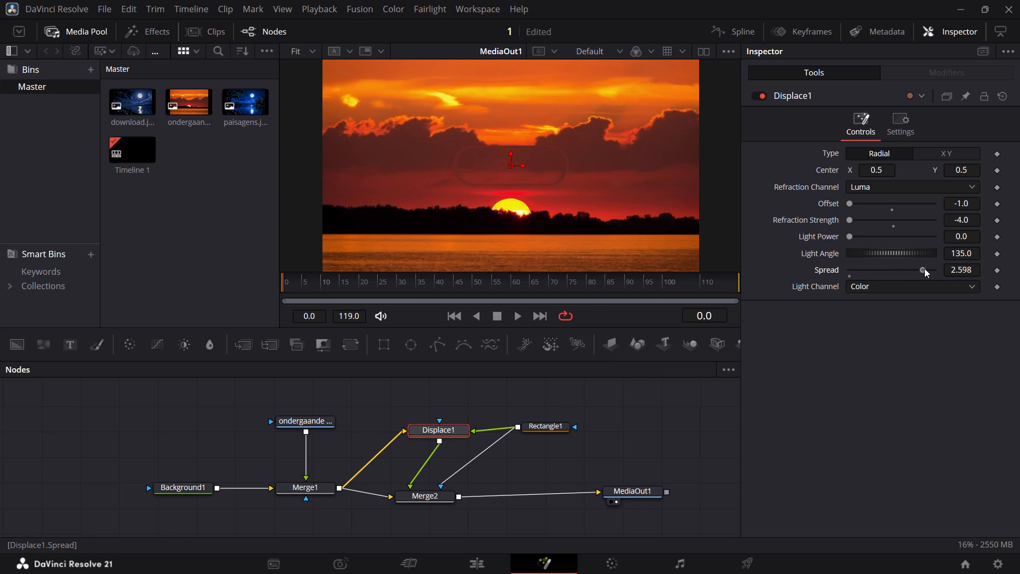
drag(924, 268, 905, 275)
drag(905, 275, 897, 275)
drag(897, 275, 906, 273)
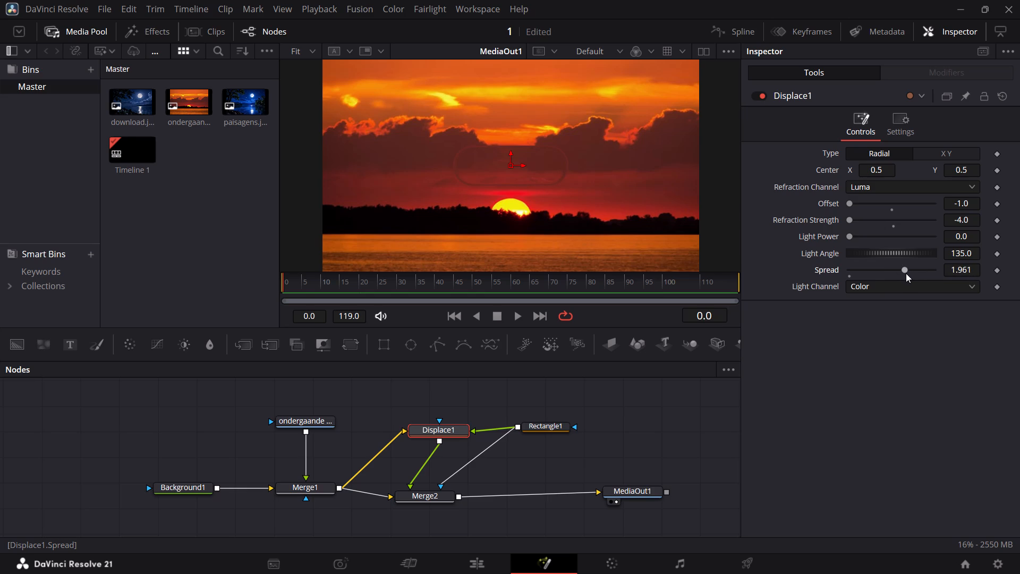
Raise Displace1's light power to about 1.441.
drag(851, 236, 856, 236)
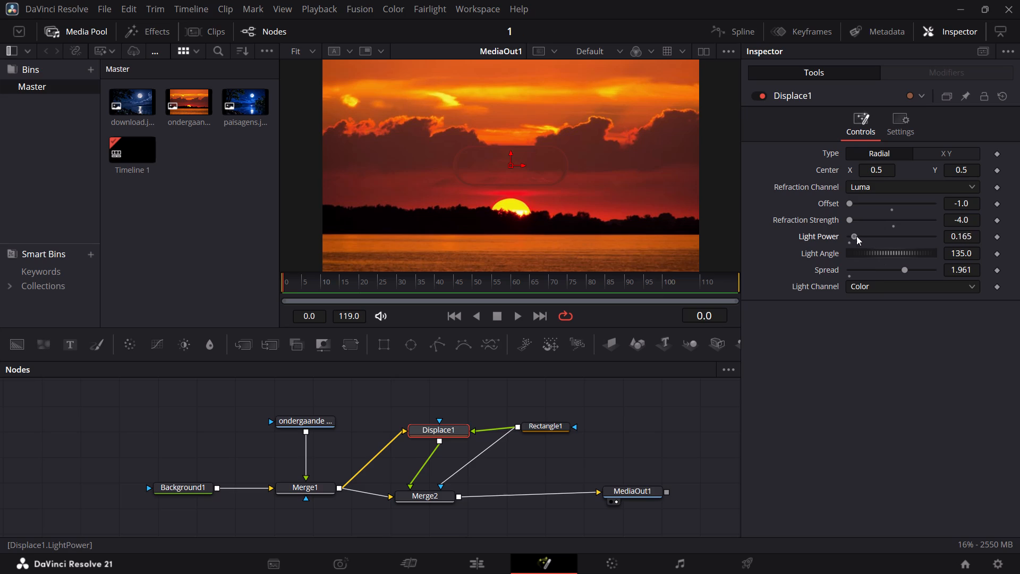
drag(856, 236, 898, 236)
drag(898, 236, 894, 241)
drag(894, 241, 891, 239)
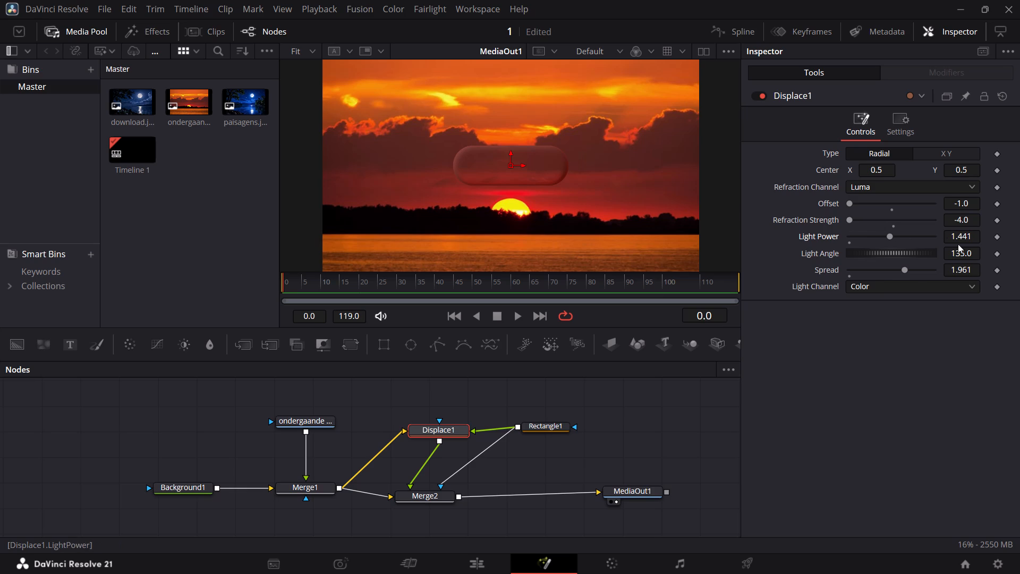
Lower Displace1's spread to about 0.921.
drag(904, 269, 923, 270)
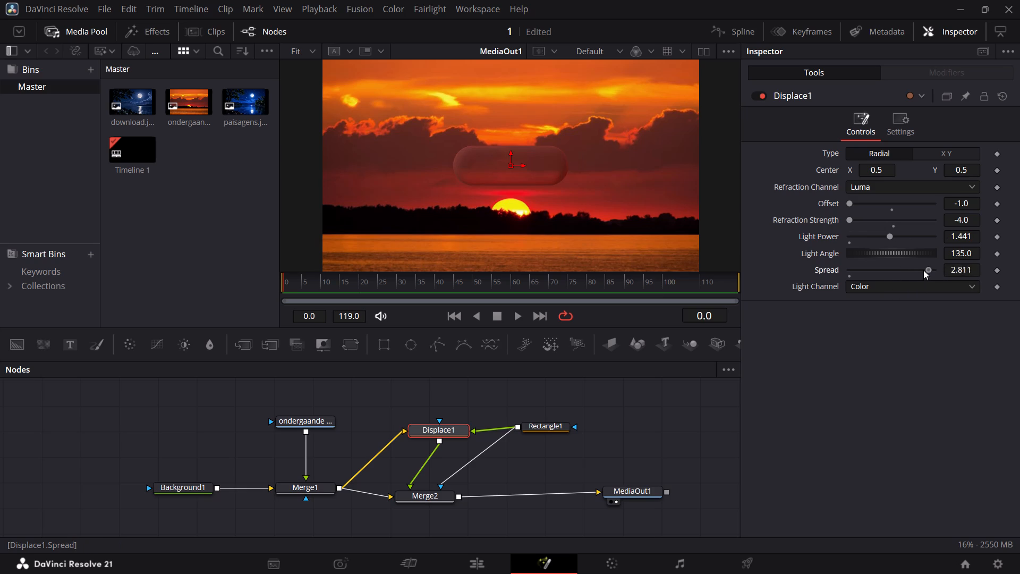
drag(923, 270, 873, 275)
drag(873, 275, 875, 274)
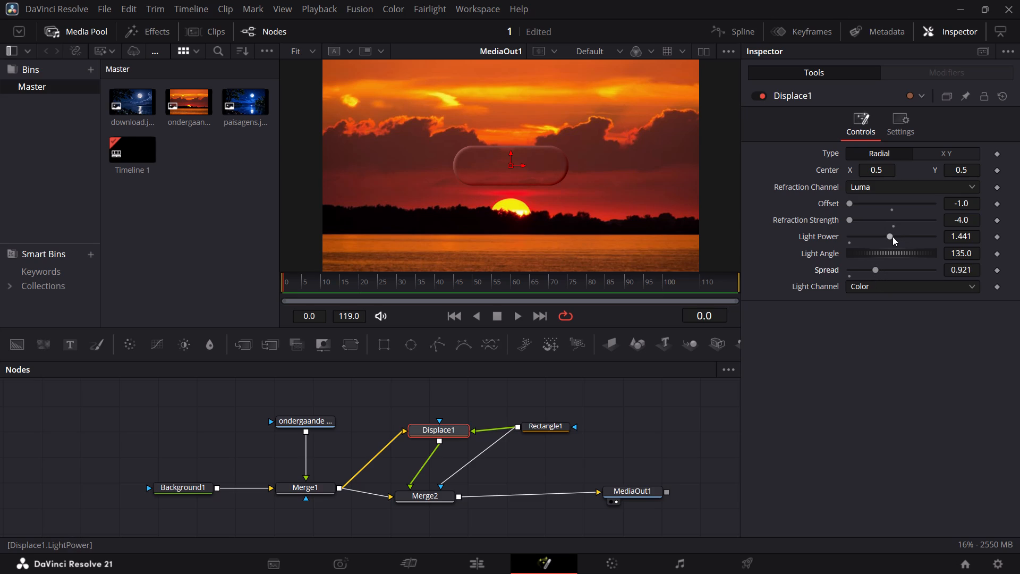
Reduce Displace1's light power to about 1.157.
drag(890, 237, 870, 239)
drag(870, 239, 882, 237)
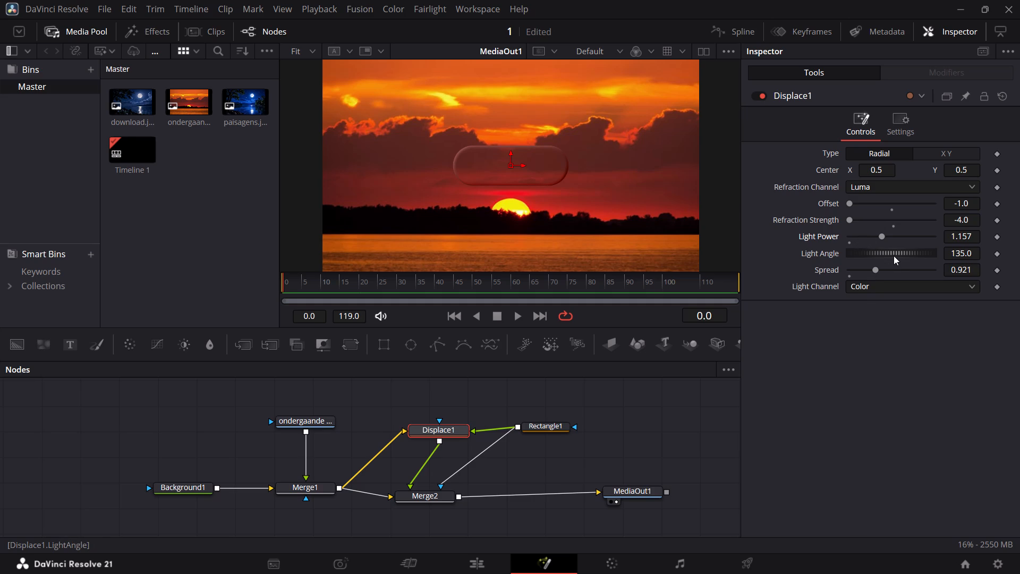
Rotate Displace1's light angle to about -123.3 to change how the pill's edges are lit.
drag(892, 253, 856, 253)
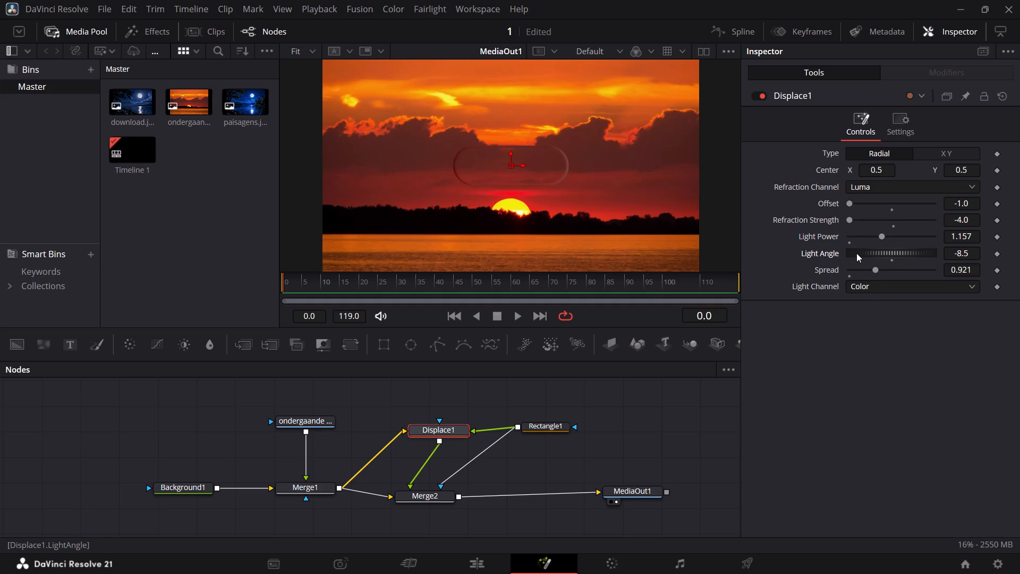
drag(856, 253, 826, 260)
drag(826, 260, 801, 259)
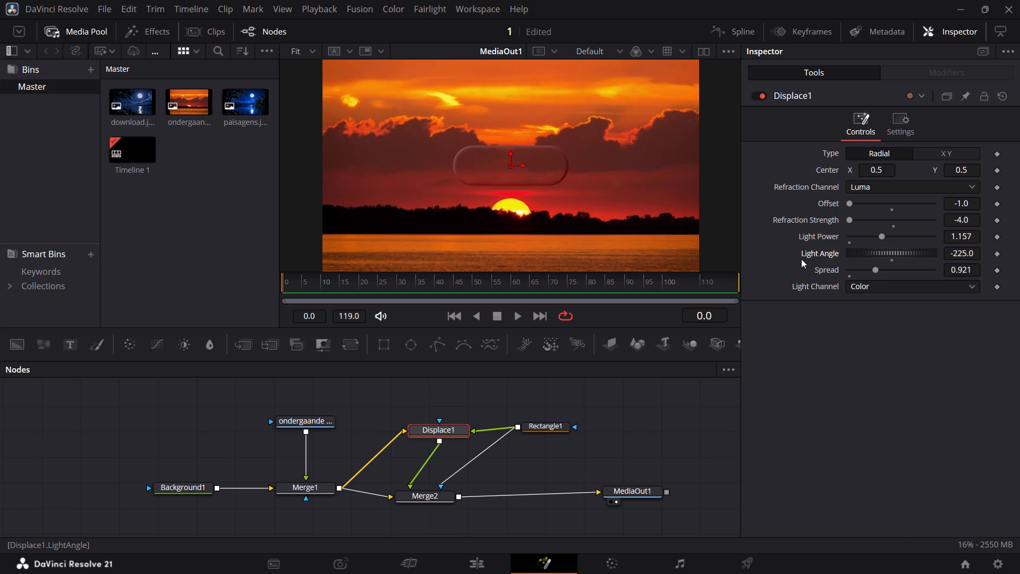
drag(801, 259, 835, 254)
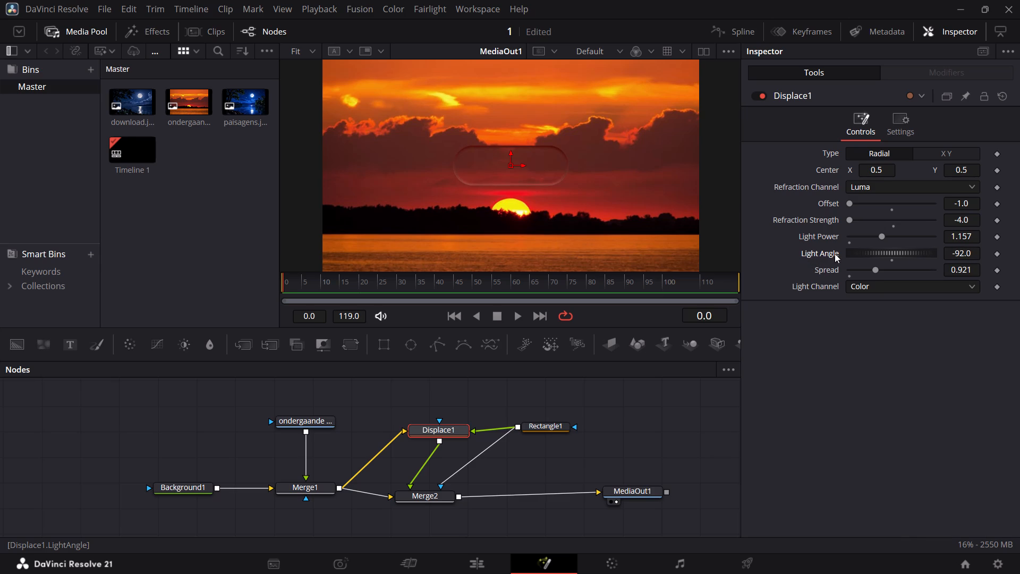
drag(835, 254, 817, 254)
drag(817, 254, 827, 256)
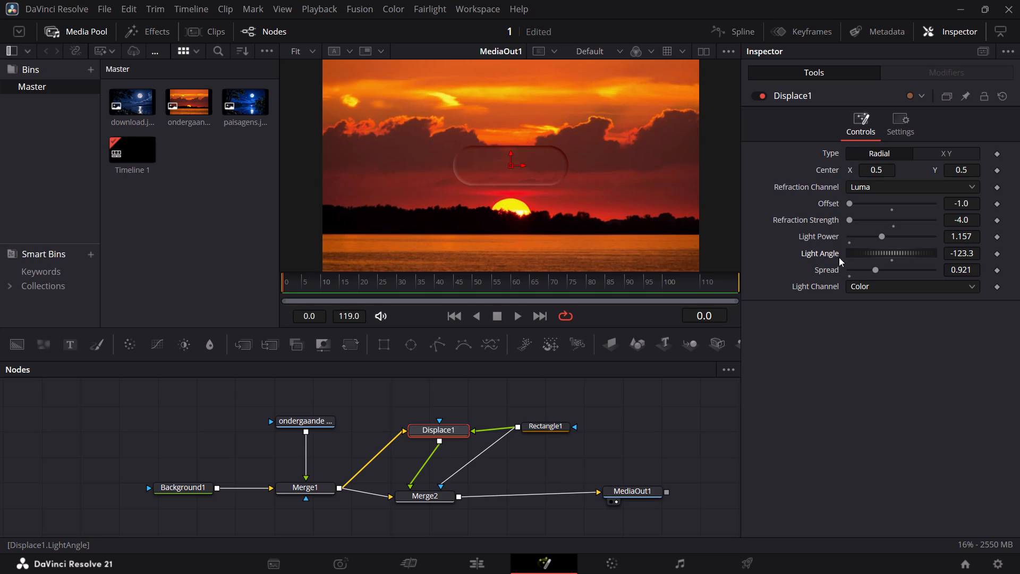
Select the Rectangle1 node to access its shape settings.
click(548, 428)
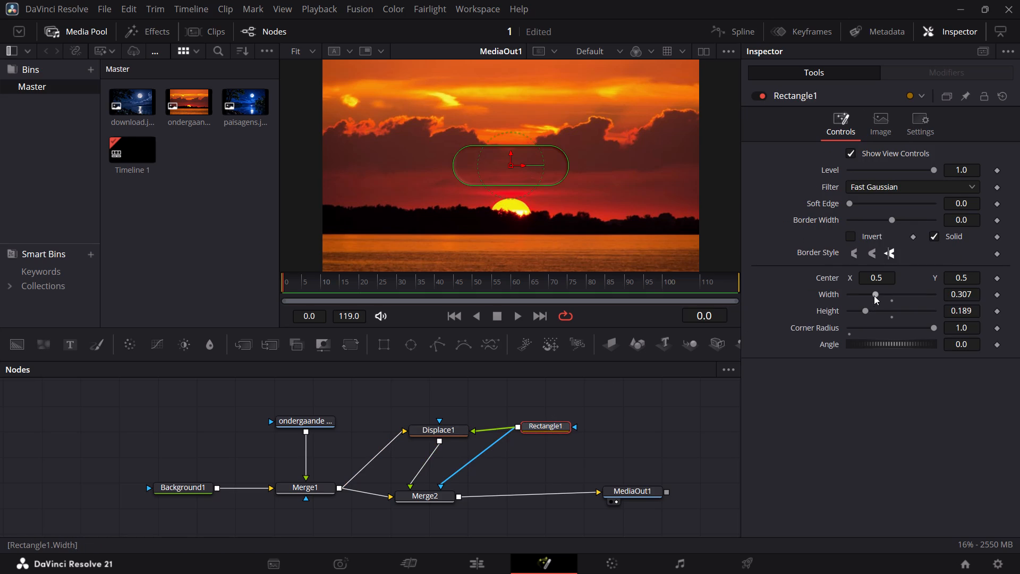
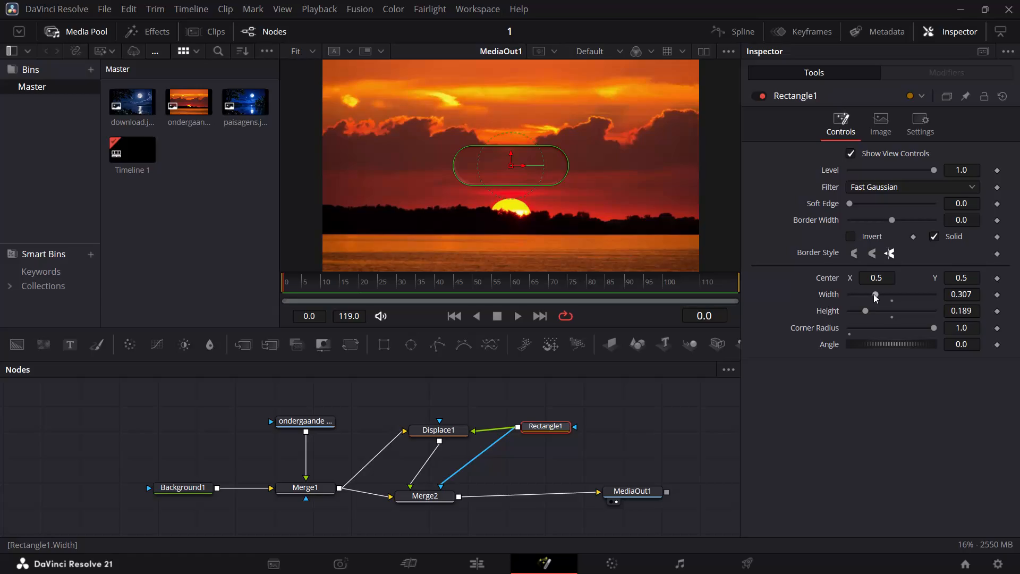
Reduce Rectangle1's width to about 0.087 to shrink the pill into a narrow rounded shape.
drag(873, 294, 858, 293)
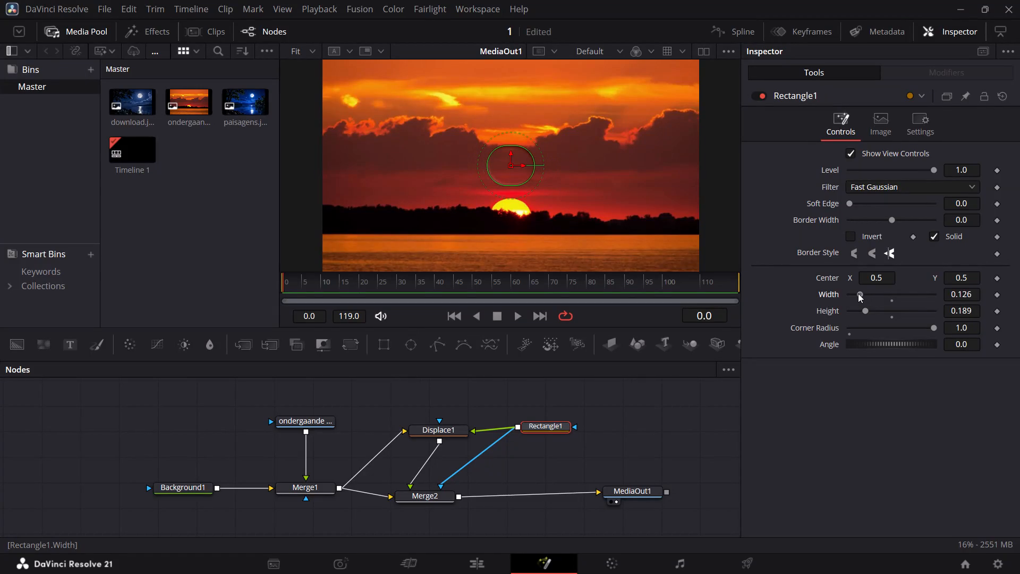
drag(858, 293, 857, 293)
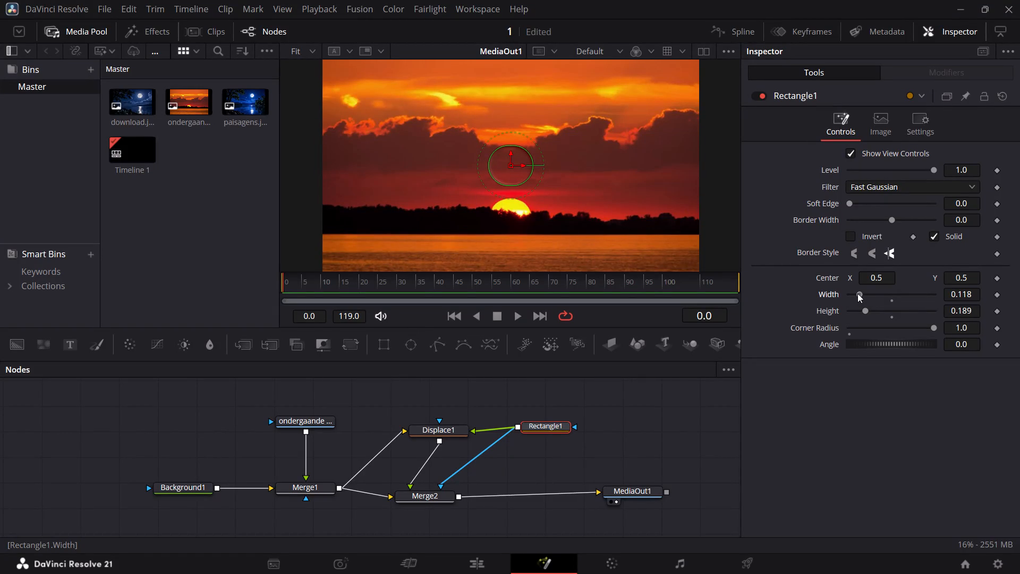
drag(857, 293, 857, 293)
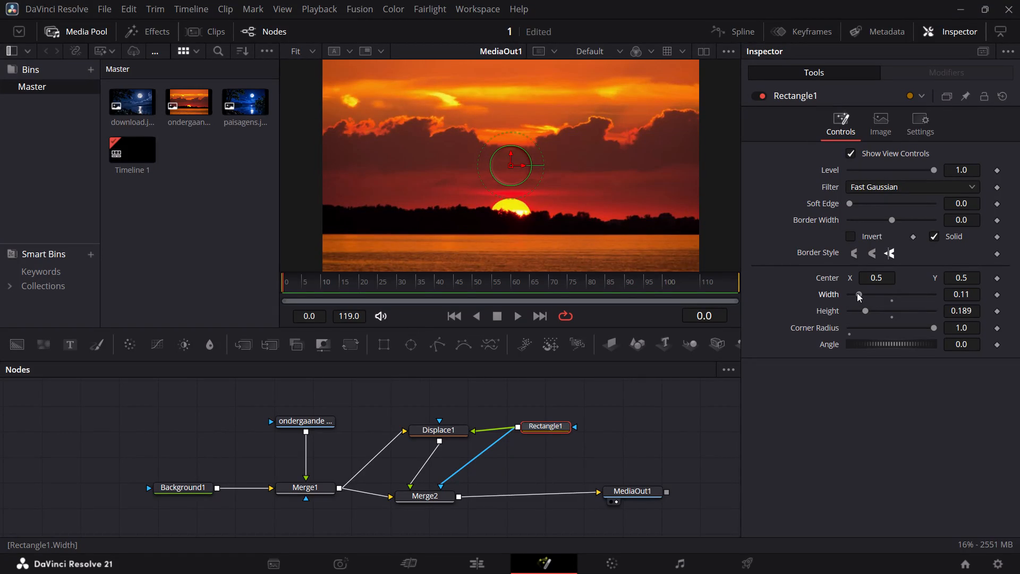
drag(857, 293, 857, 293)
click(857, 293)
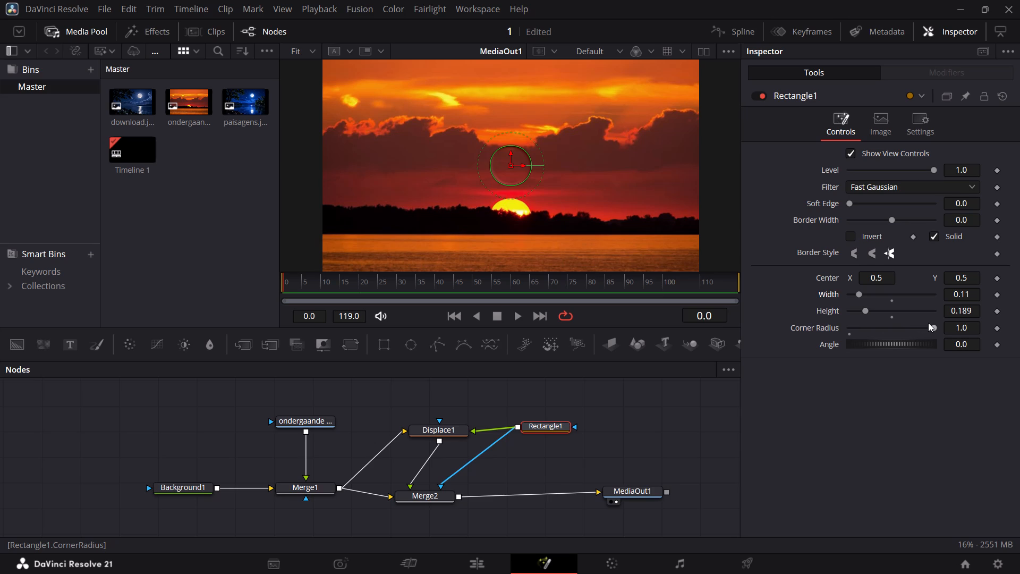
click(859, 293)
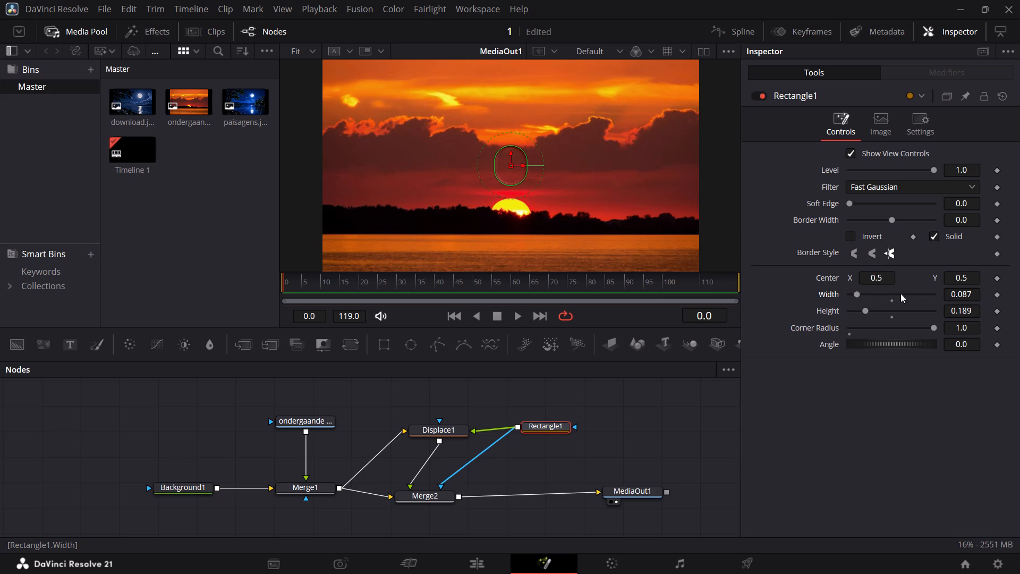
Add a keyframe to Rectangle1's width at frame 0.
click(996, 296)
Advance the playhead to frame 5 of the composition.
key(Right)
key(Right)
key(Right)
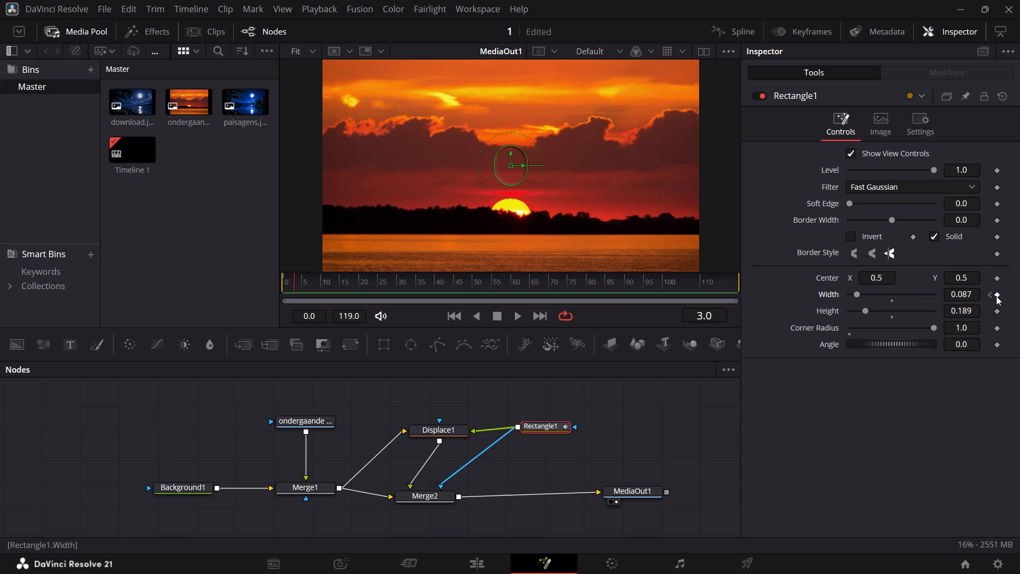
key(Right)
key(Right)
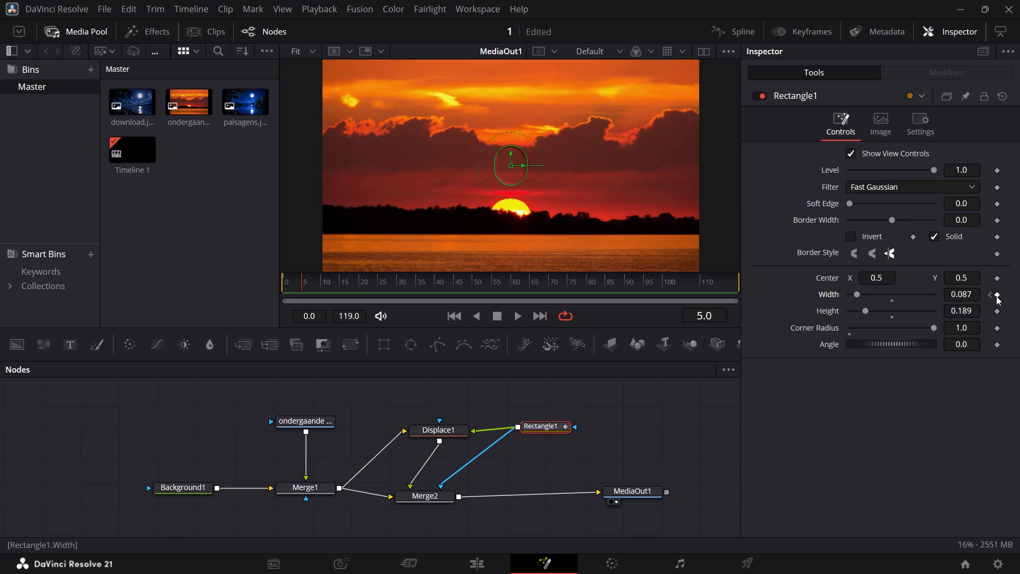
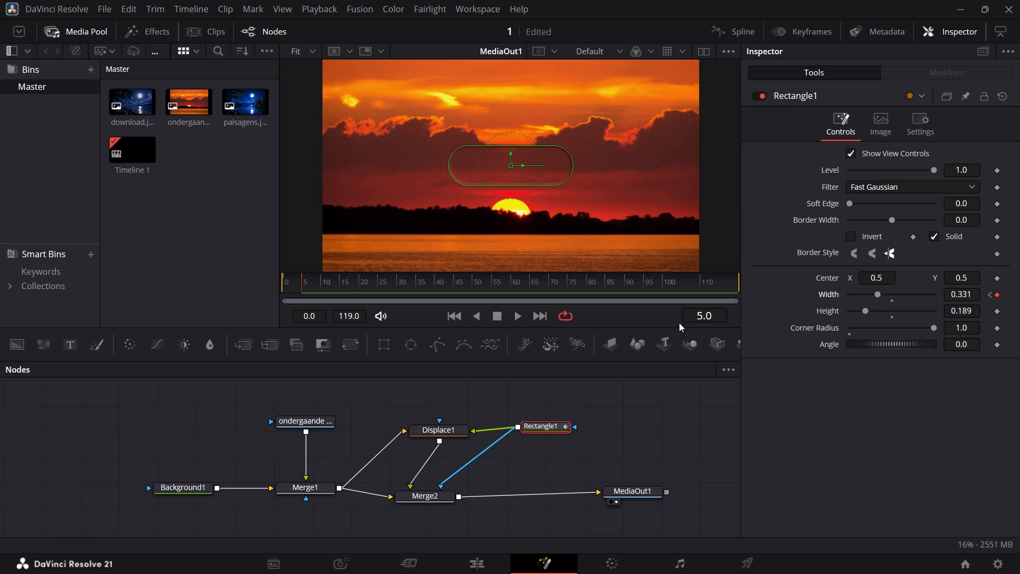
Keyframe Rectangle1's width at about 0.252 on frame 9 so the pill contracts slightly.
key(Right)
key(Right)
key(Right)
key(Right)
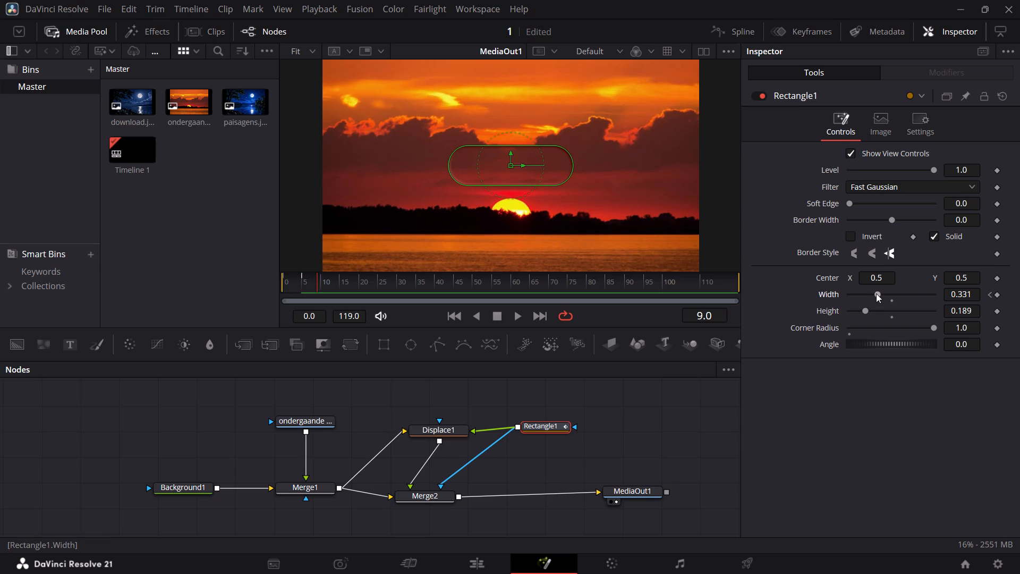
drag(876, 293, 870, 293)
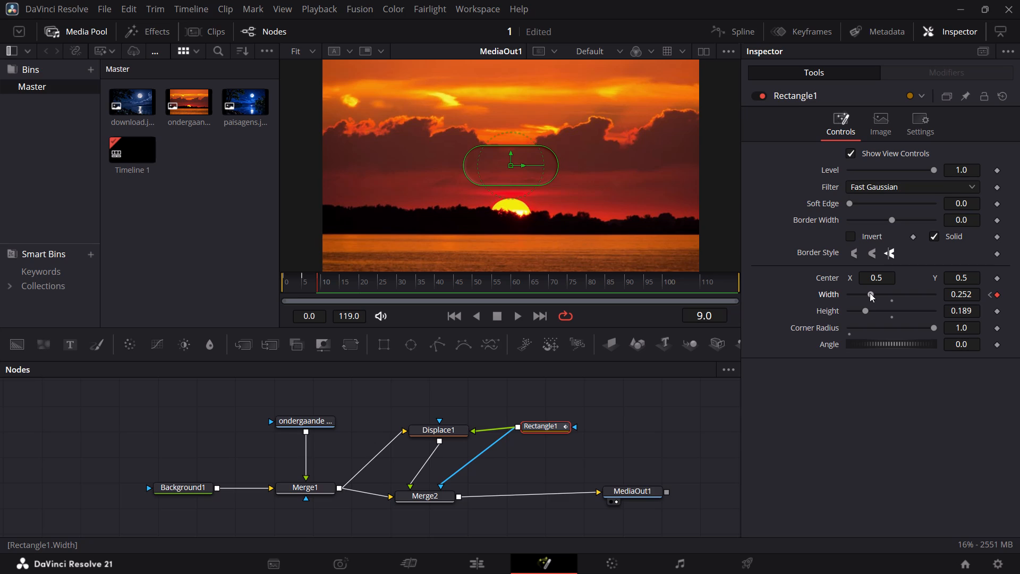
Keyframe Rectangle1's width at about 0.307 on frame 12 so the pill expands again.
key(Right)
key(Right)
key(Right)
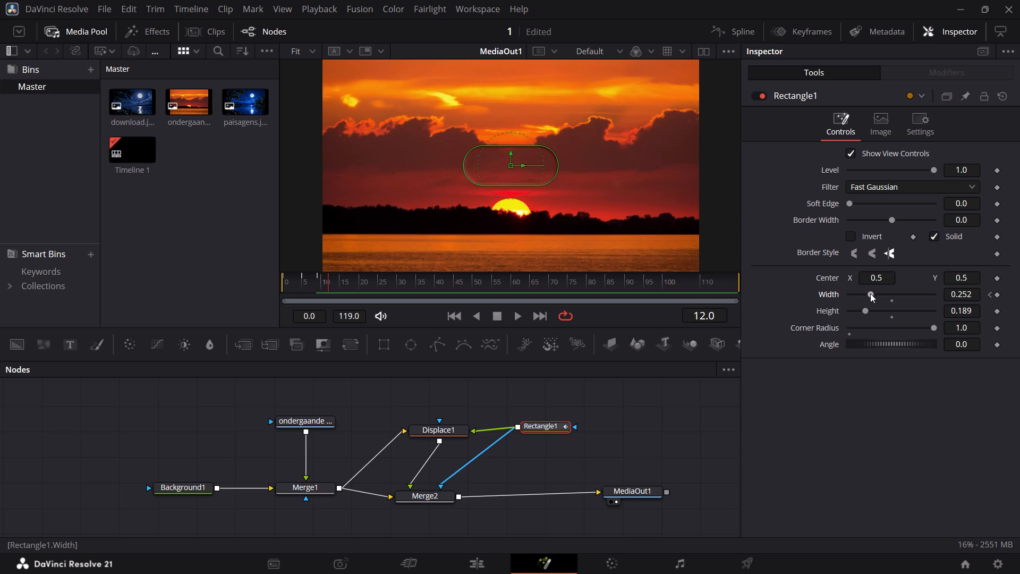
drag(870, 293, 874, 293)
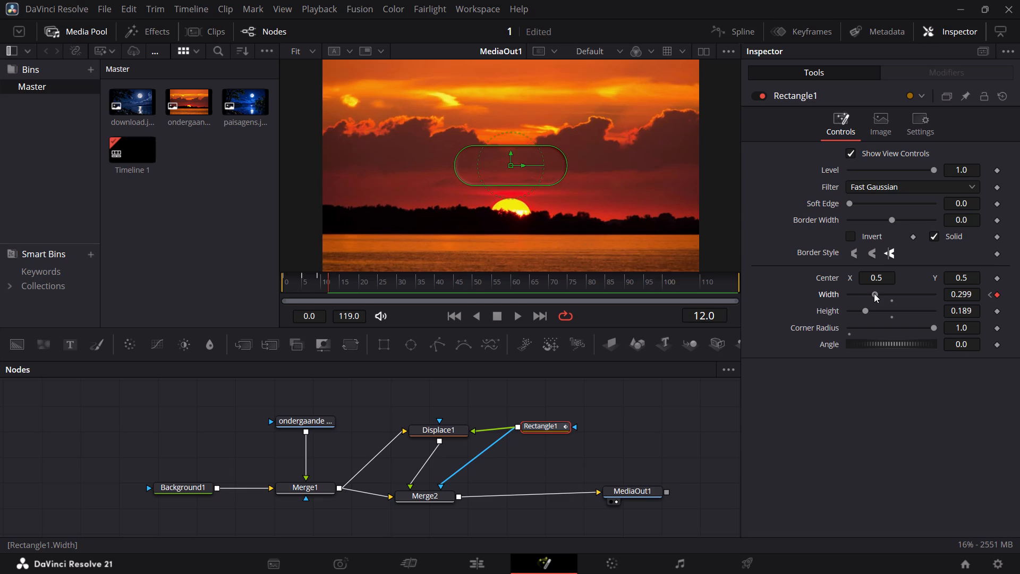
drag(874, 293, 875, 293)
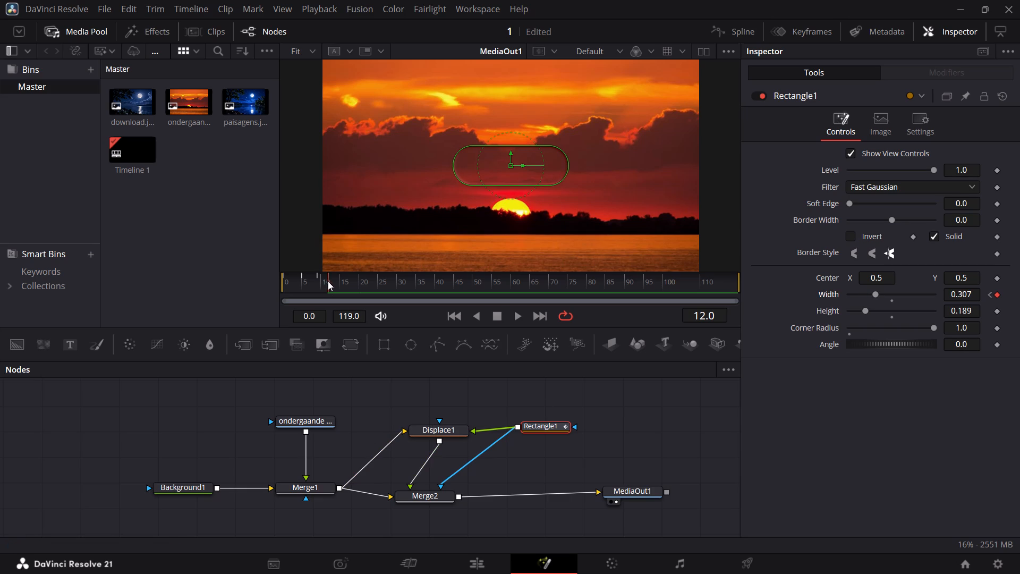
Play the composition from frame 0 to preview the pill's width animation.
drag(328, 282, 242, 307)
key(space)
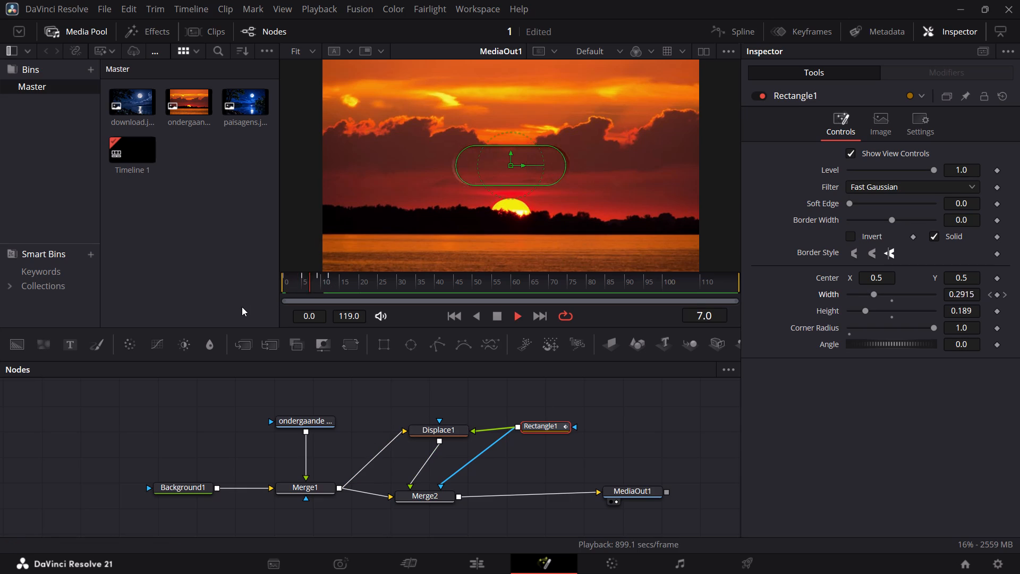
key(space)
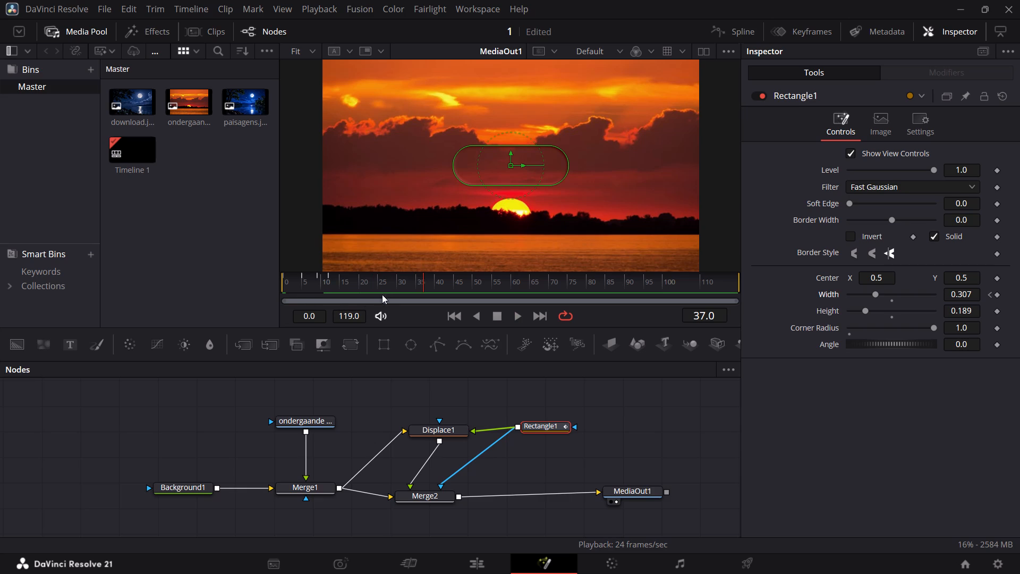
Keyframe Rectangle1's width at about 0.26 on frame 15 to add another contraction.
drag(422, 289, 363, 294)
drag(363, 294, 330, 293)
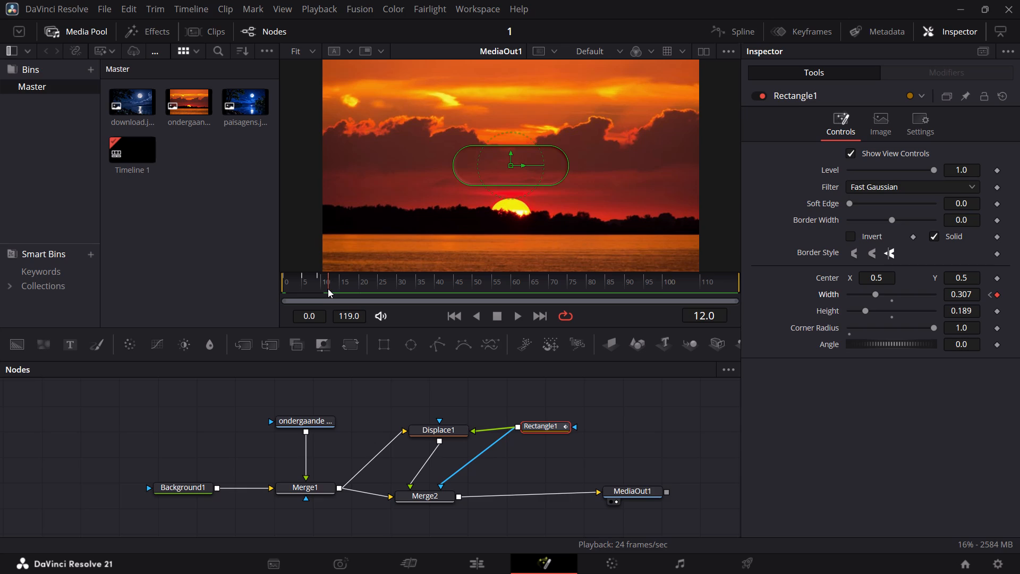
key(Right)
key(Right)
key(Right)
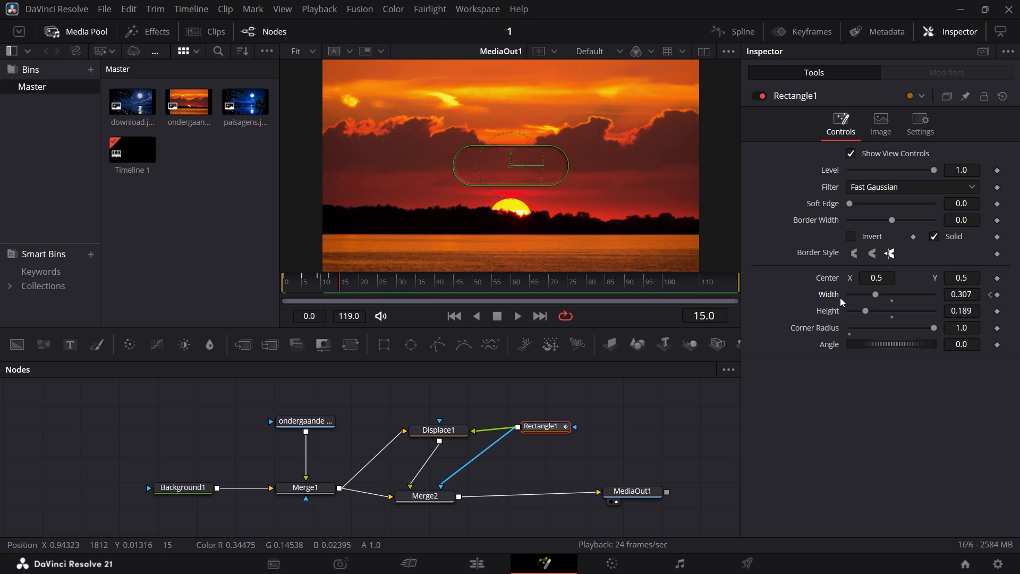
click(874, 292)
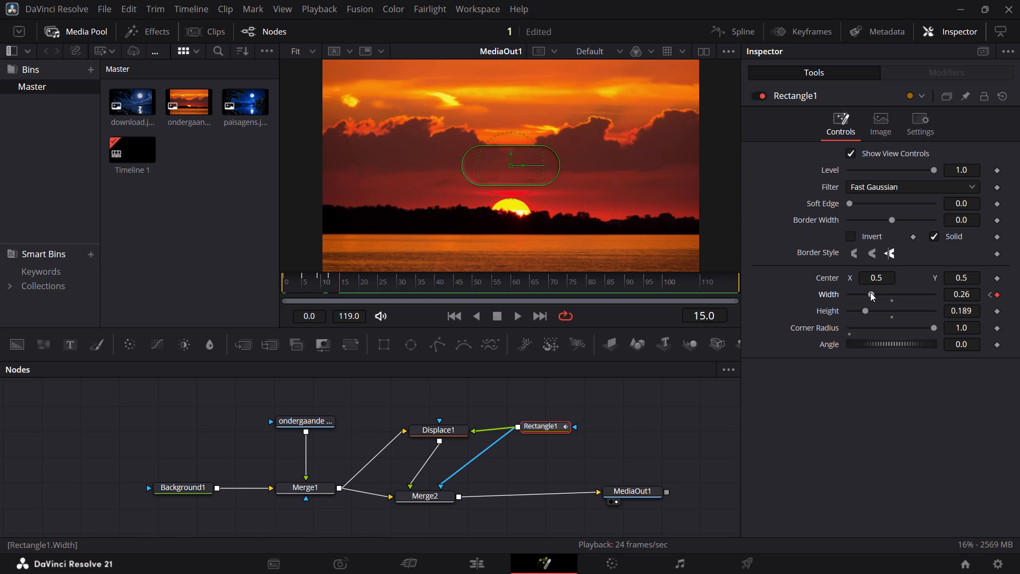
Keyframe Rectangle1's width at about 0.315 on frame 18 as the final size of the bounce.
key(Right)
key(Right)
key(Right)
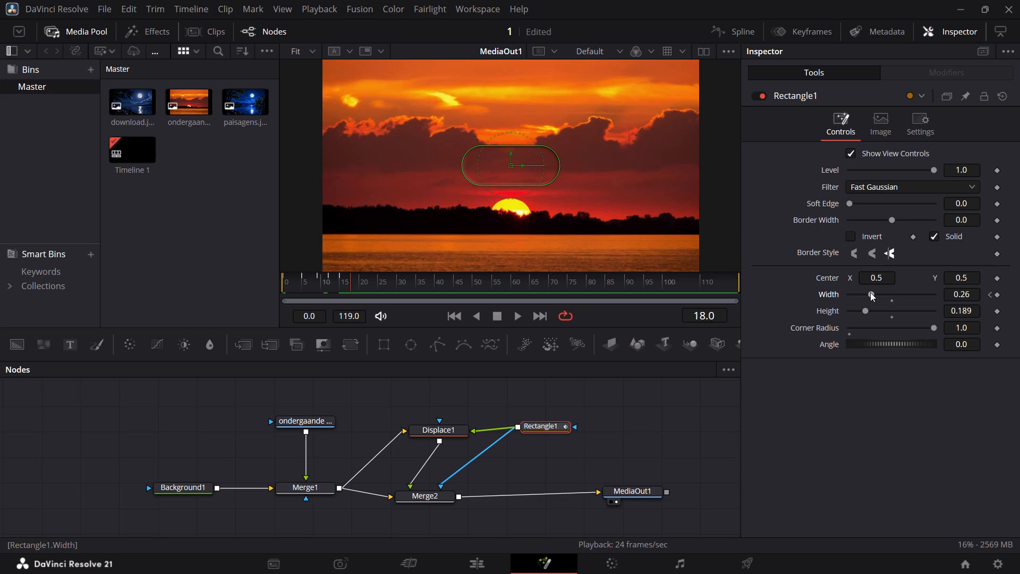
click(870, 292)
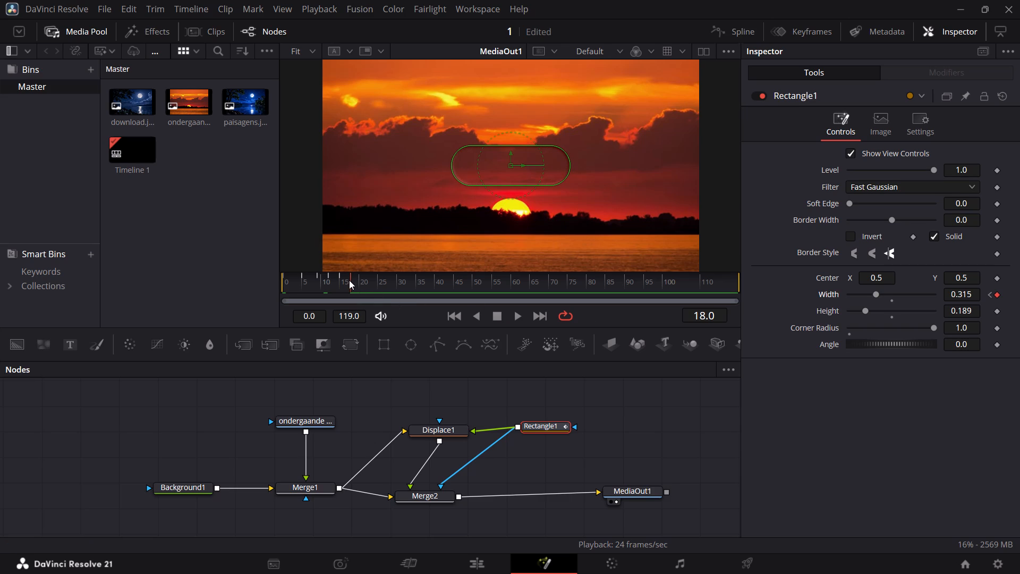
Play the composition from frame 0 to review the full bouncing width animation.
drag(349, 280, 258, 285)
key(space)
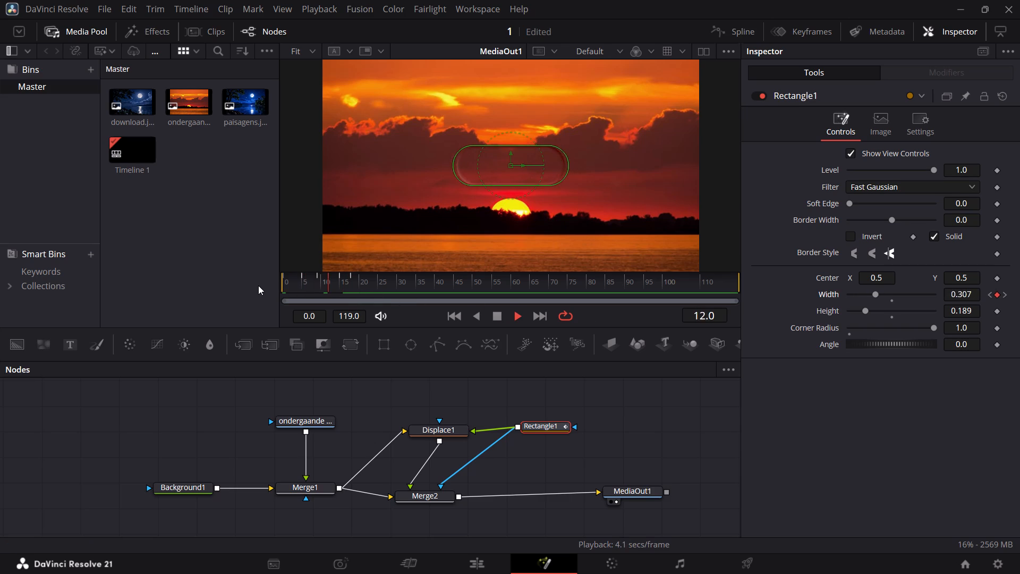
key(space)
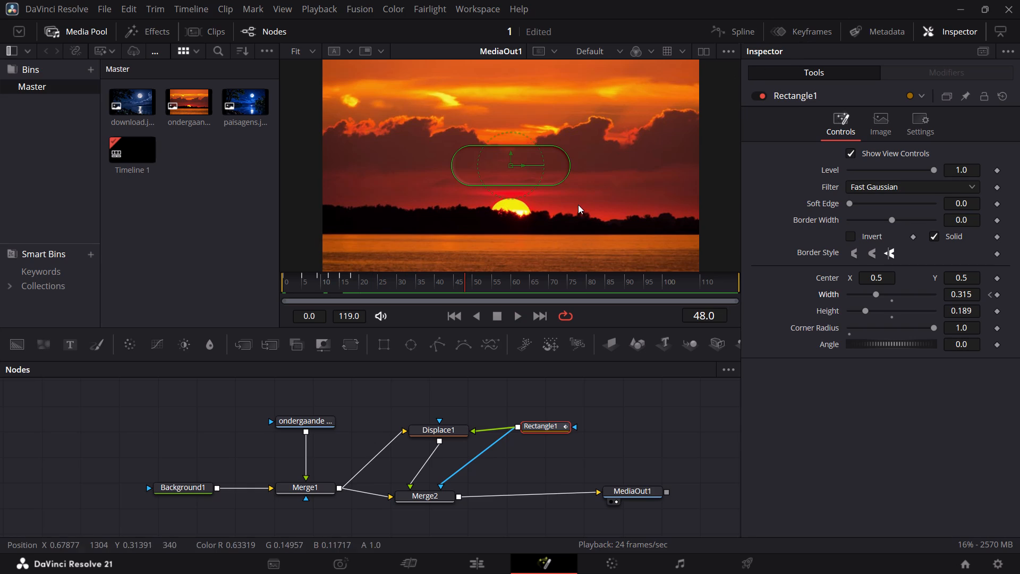
Show Rectangle1's Width curve in the Spline editor, fit to view, with the graph area enlarged.
click(724, 28)
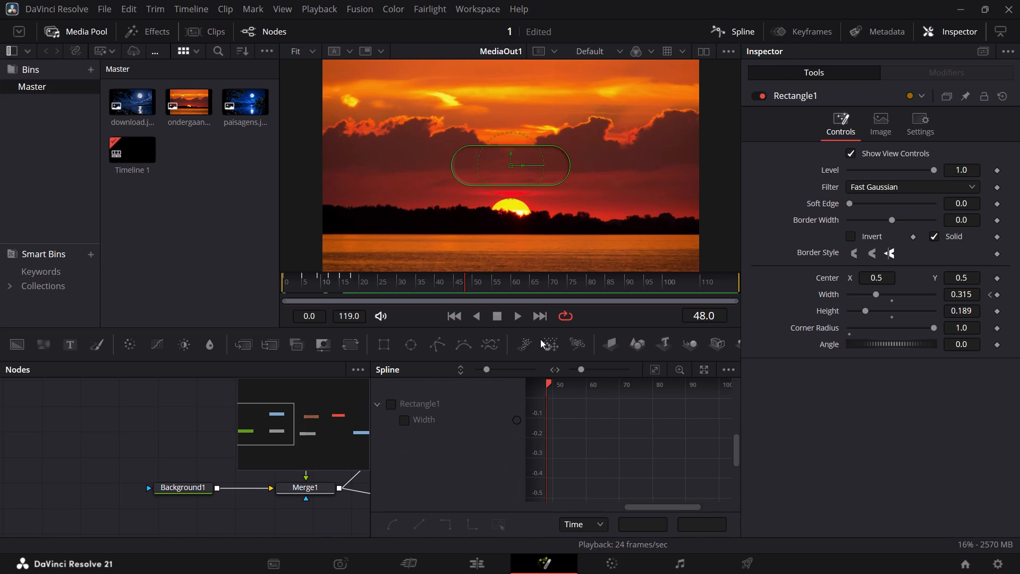
click(392, 404)
scroll(447, 434, left, 1)
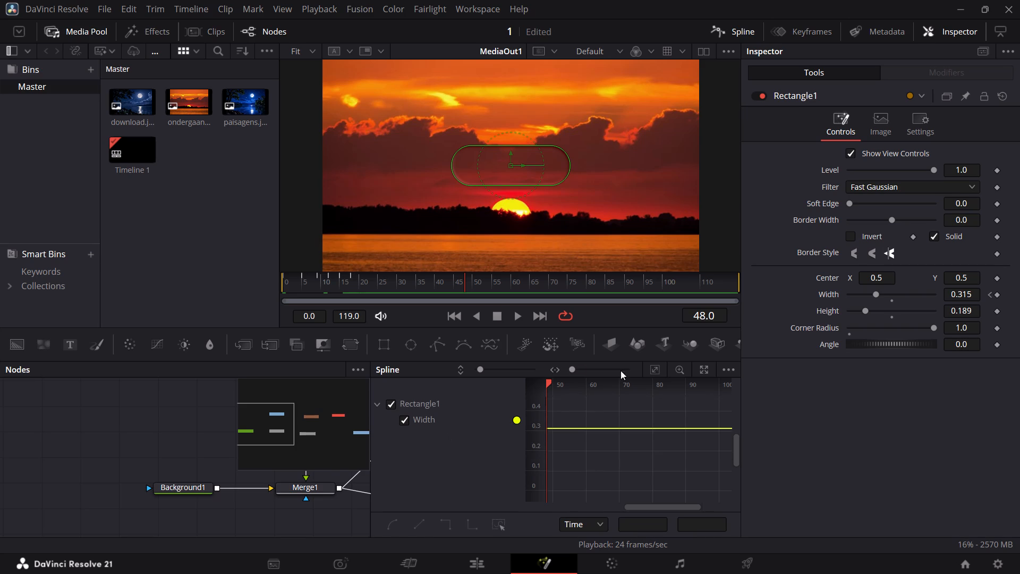
click(651, 369)
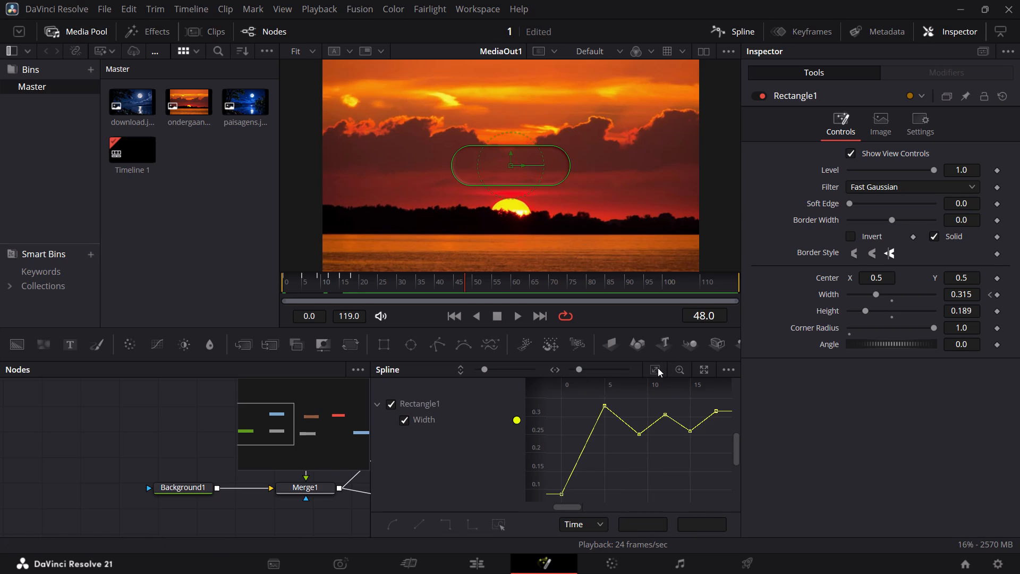
click(704, 364)
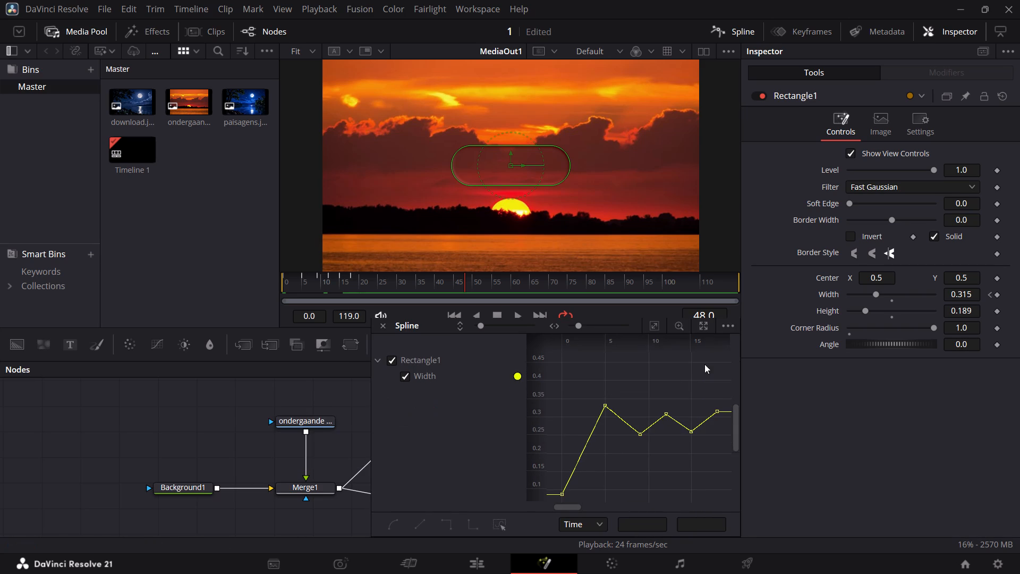
drag(527, 394, 500, 400)
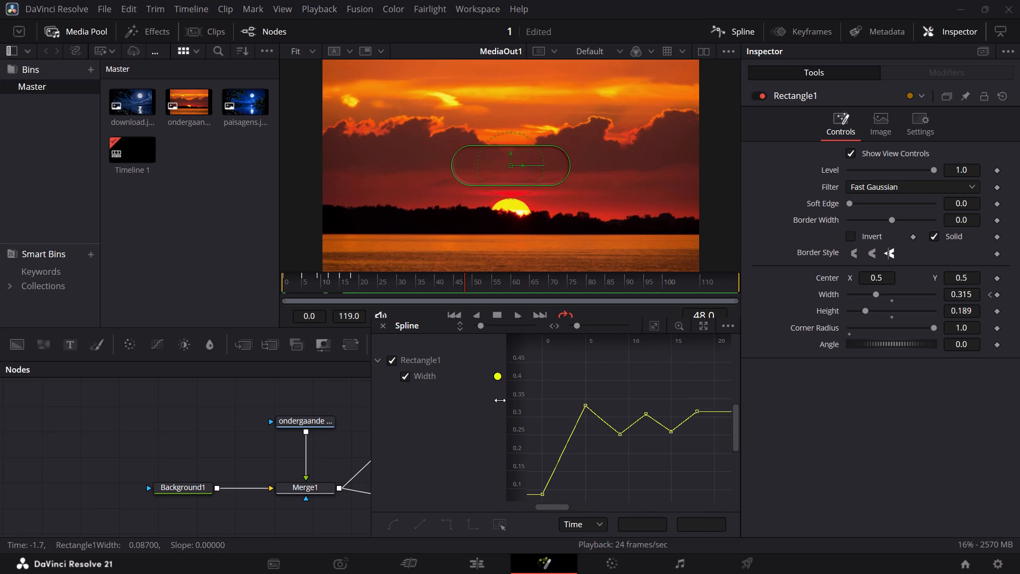
drag(500, 400, 376, 422)
Select all keyframes of Rectangle1's Width curve and smooth their interpolation.
drag(629, 366, 571, 394)
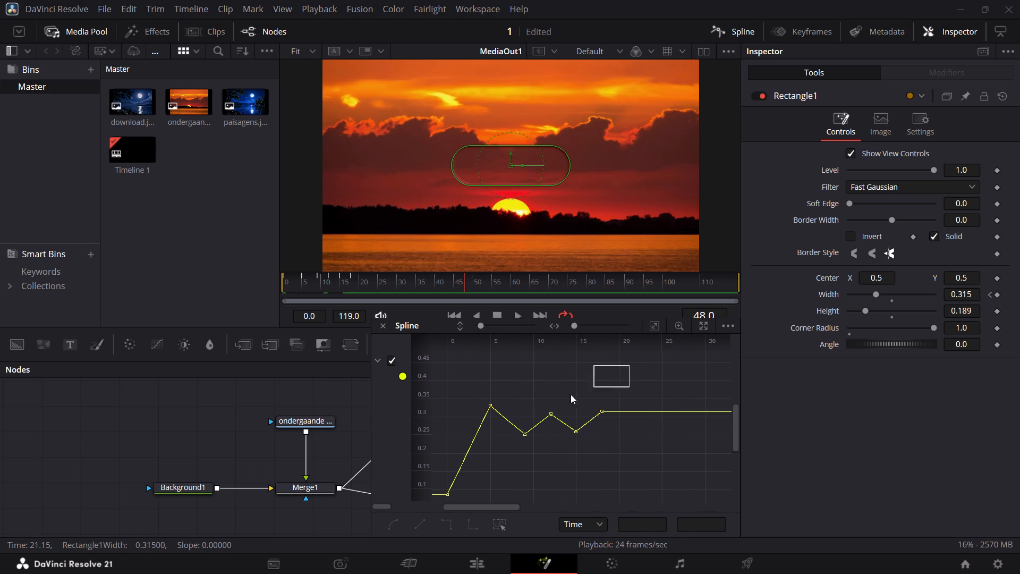
drag(571, 394, 438, 501)
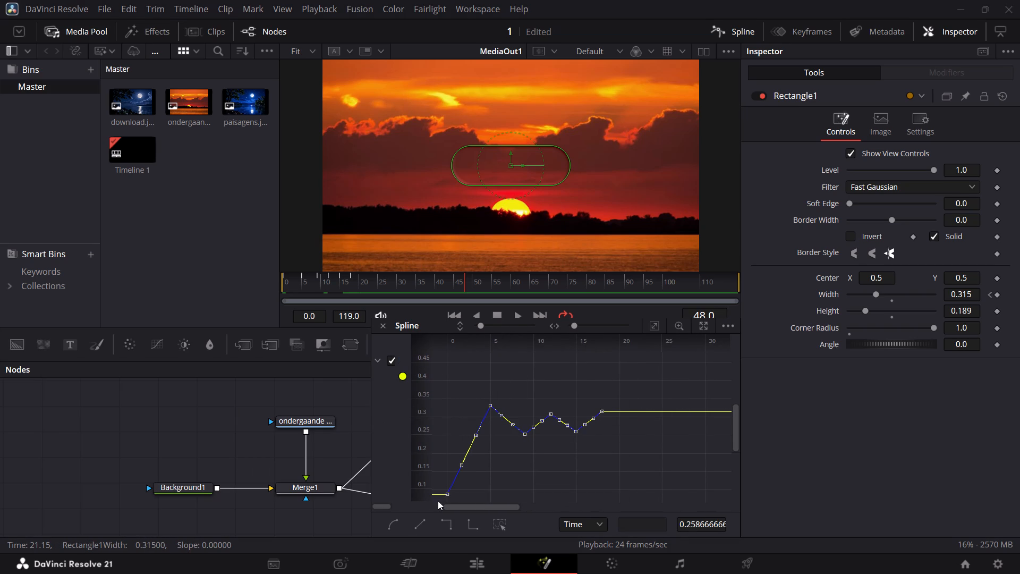
key(s)
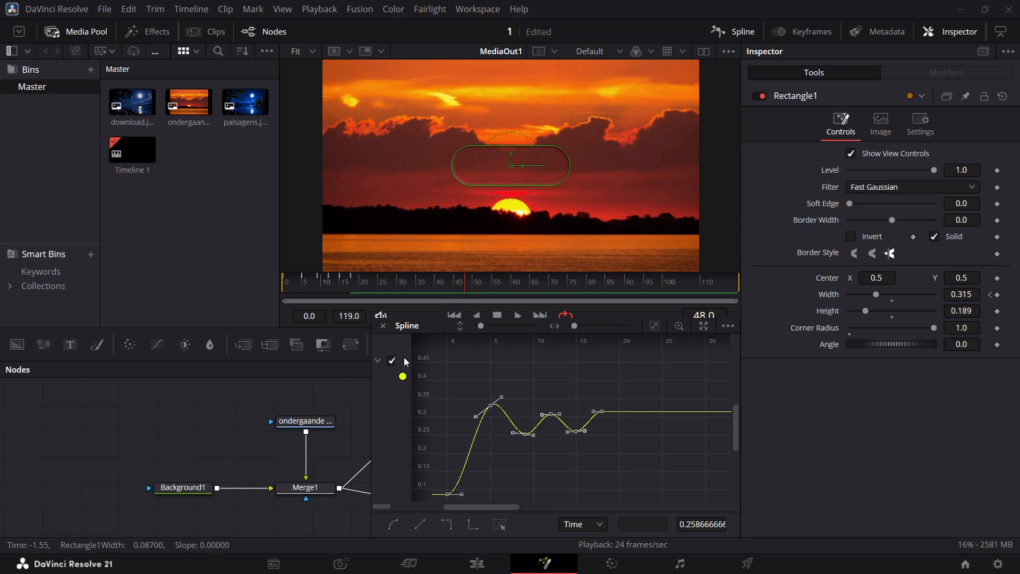
Play the composition from frame 0 to check the smoothed width animation.
drag(464, 290, 212, 316)
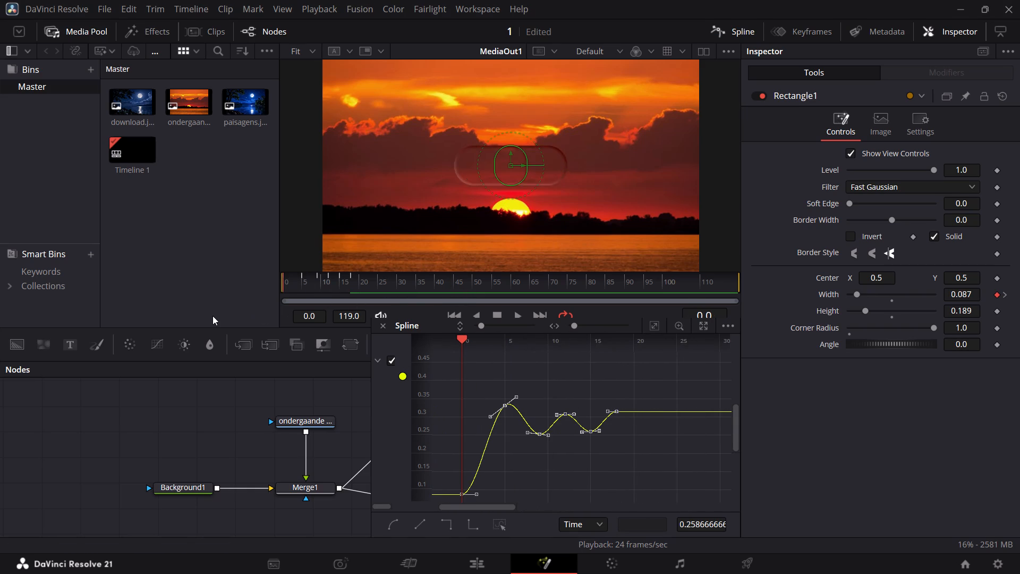
drag(212, 316, 209, 316)
key(space)
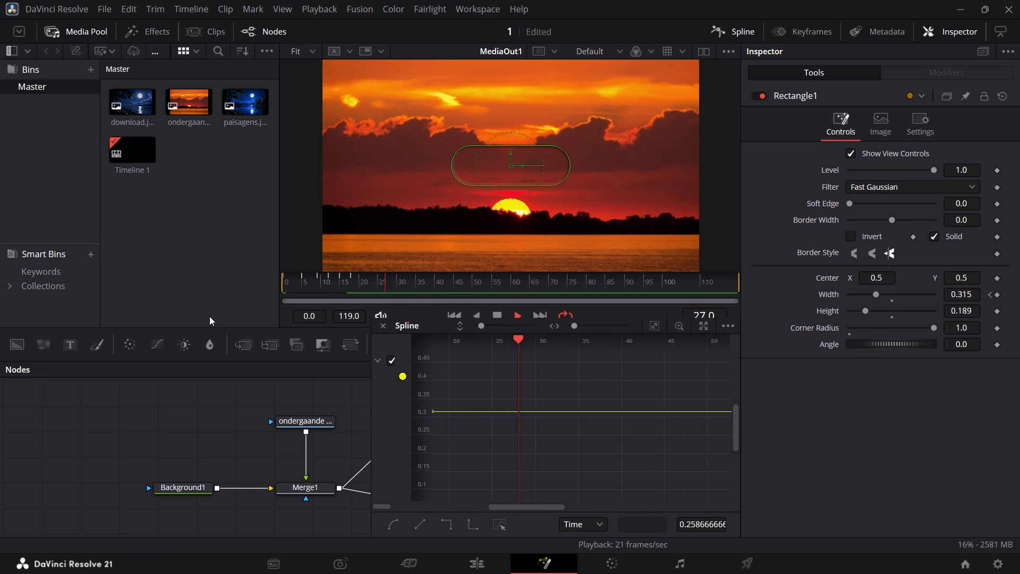
key(space)
Return the playhead to frame 0 and replay the smoothed pill animation.
key(Left)
key(Left)
key(Left)
key(Left)
key(Left)
key(Left)
key(Left)
key(Left)
key(Left)
key(Left)
key(Left)
key(Left)
key(Left)
key(Left)
key(Left)
key(Left)
key(Left)
key(Left)
key(Left)
key(Left)
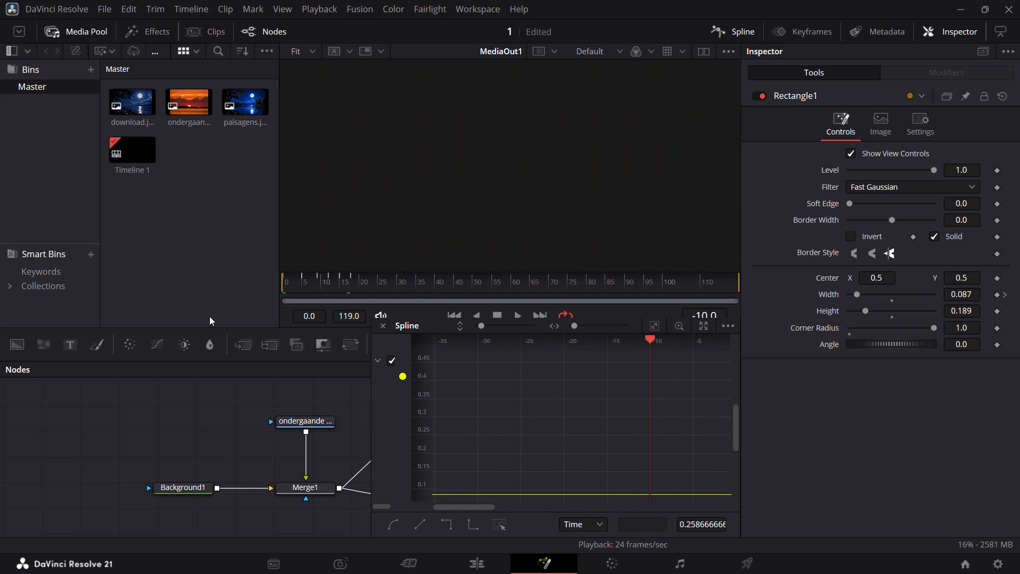
key(Right)
key(Right)
key(Right)
key(Right)
key(Right)
key(Right)
key(Right)
key(Right)
key(Right)
key(Right)
key(Right)
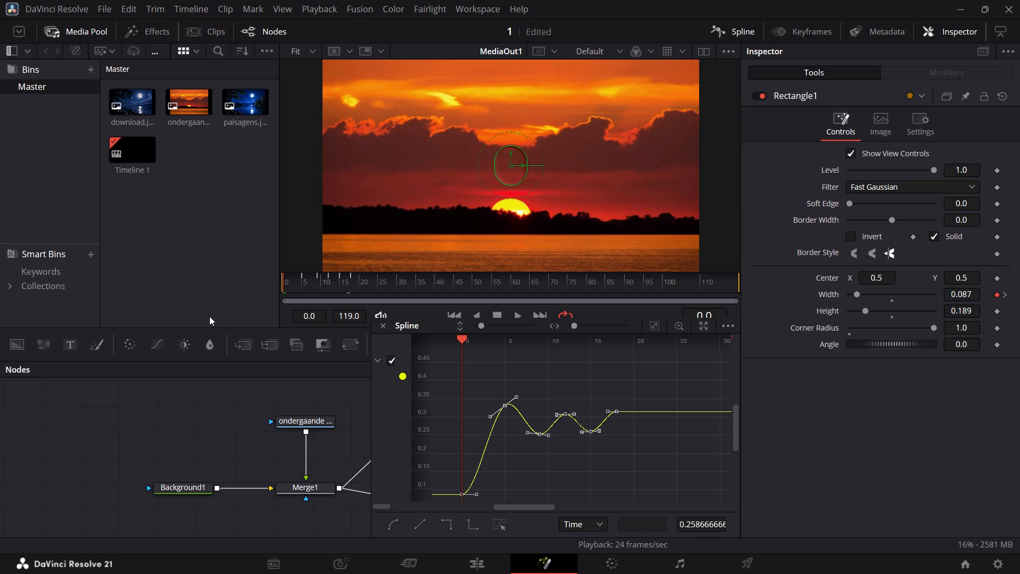
key(space)
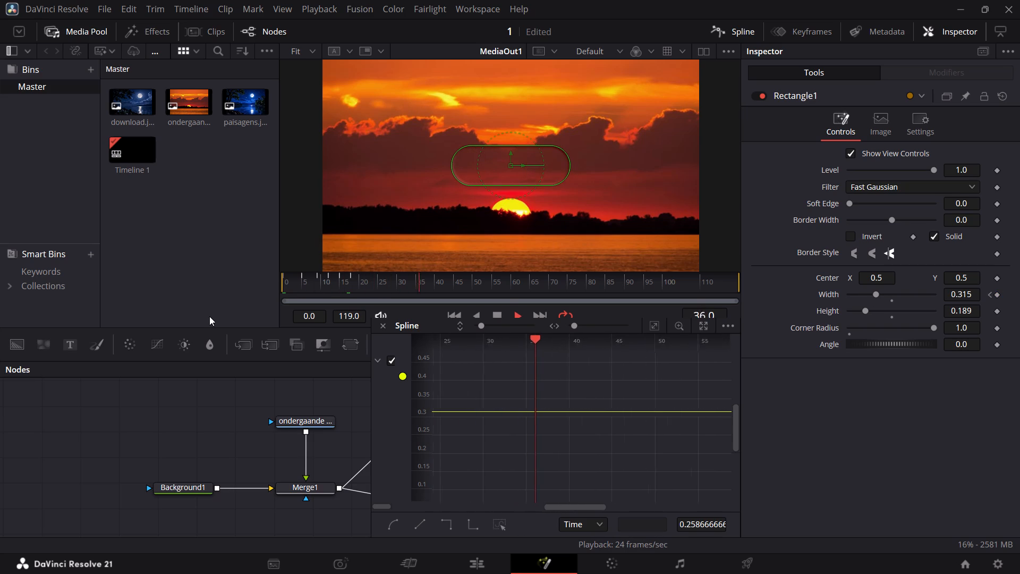
key(space)
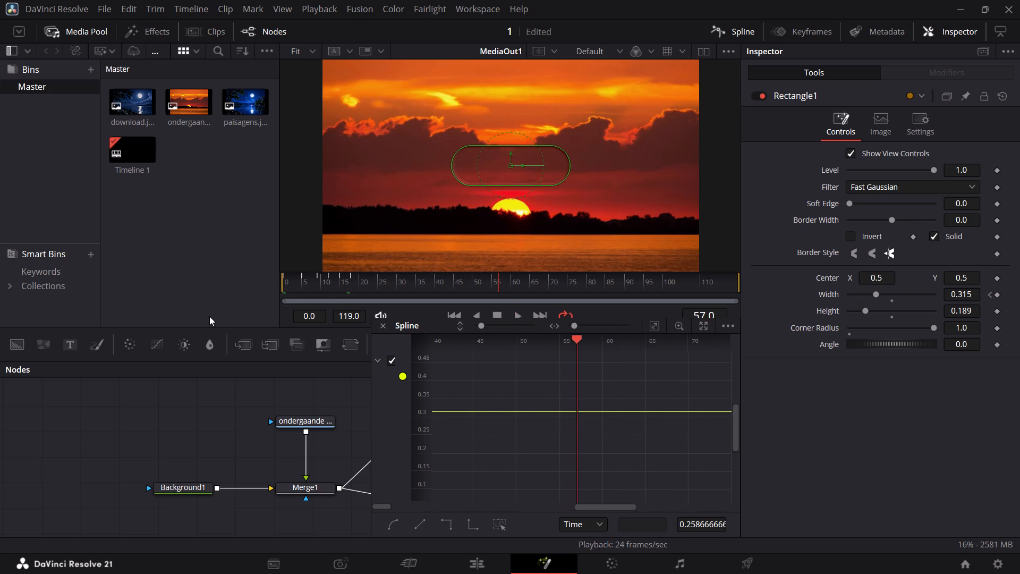
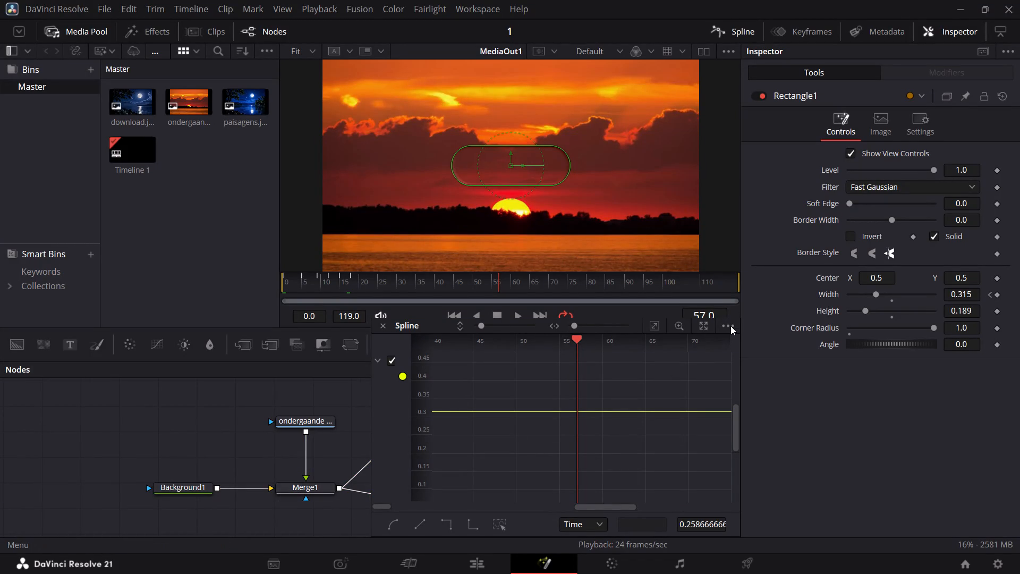
Close the Spline editor so the full node graph is accessible.
click(354, 398)
click(382, 324)
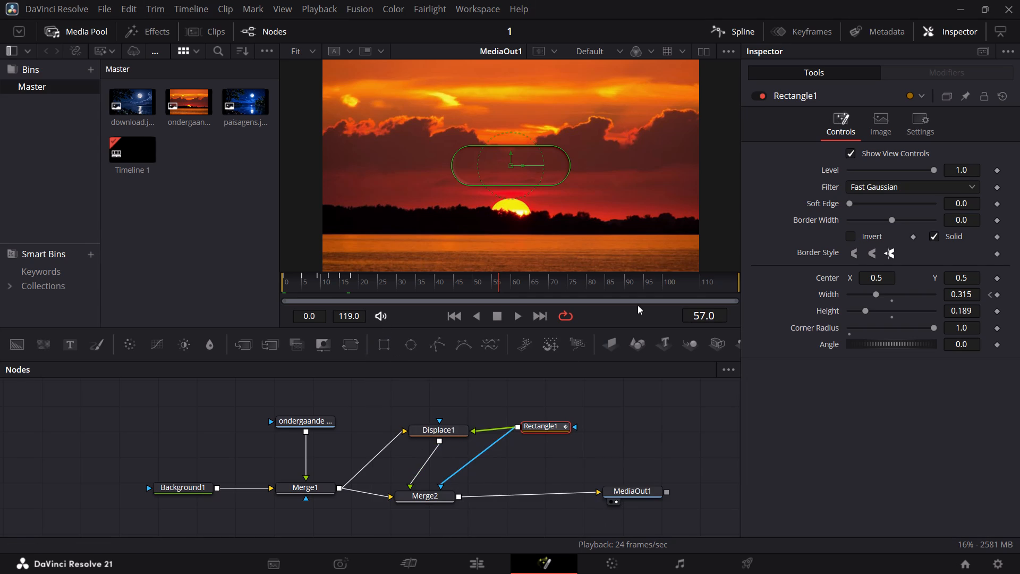
Play the composition from frame 0 to check the pill's width animation.
drag(499, 280, 199, 284)
key(space)
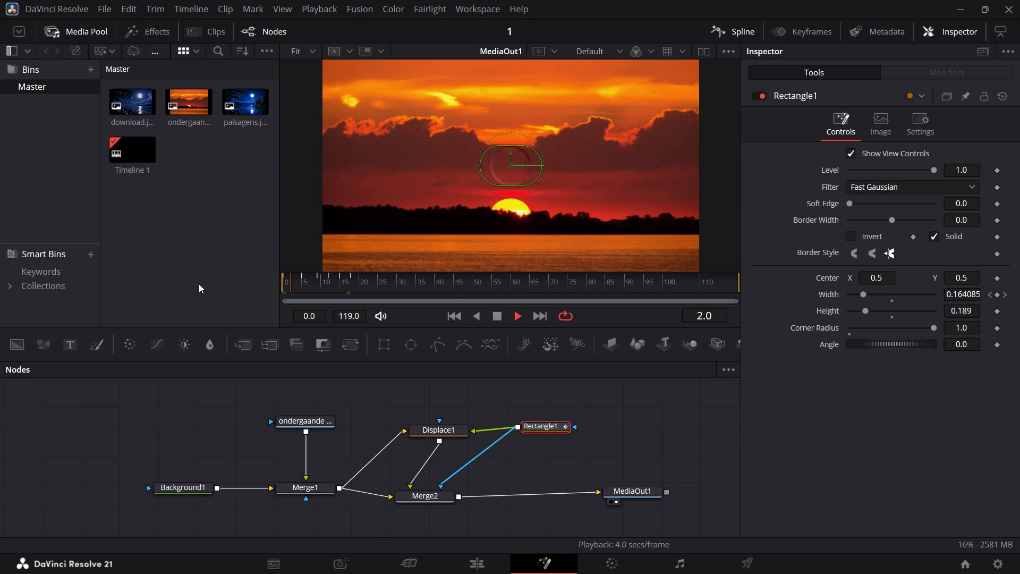
key(space)
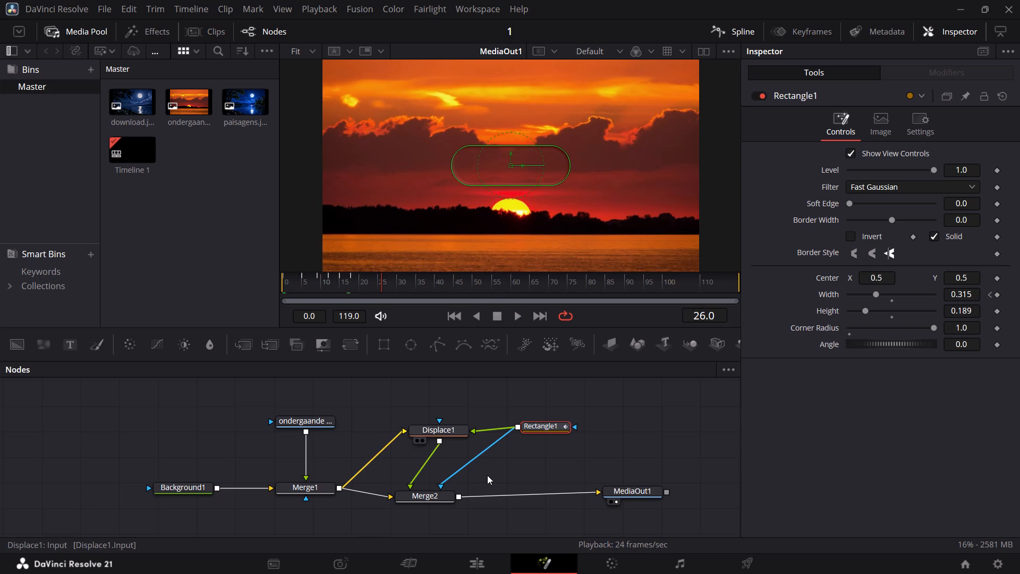
Set the Displace1 node's Spread to 3.0.
click(443, 430)
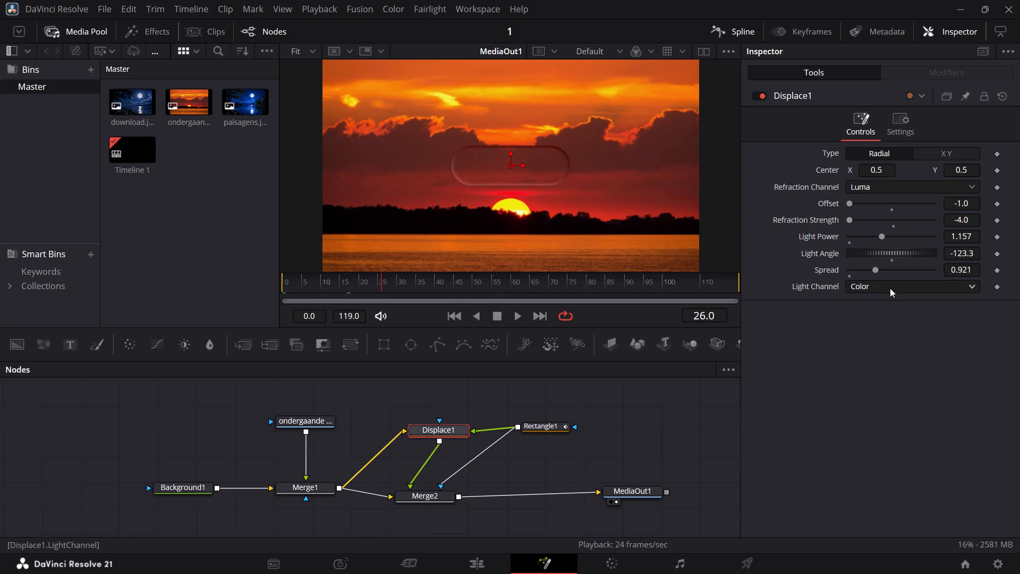
drag(876, 270, 897, 273)
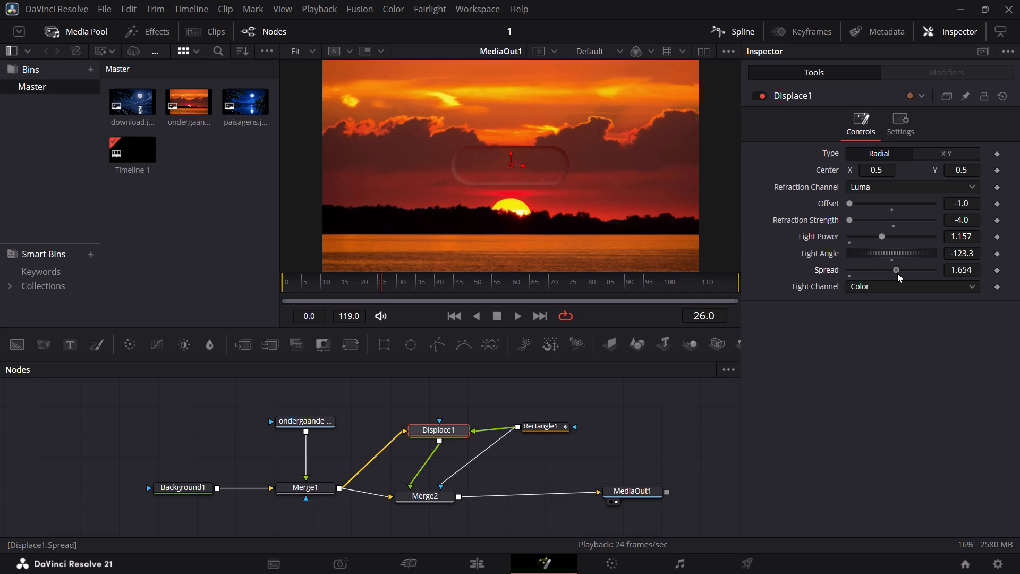
drag(897, 273, 928, 275)
drag(928, 275, 938, 272)
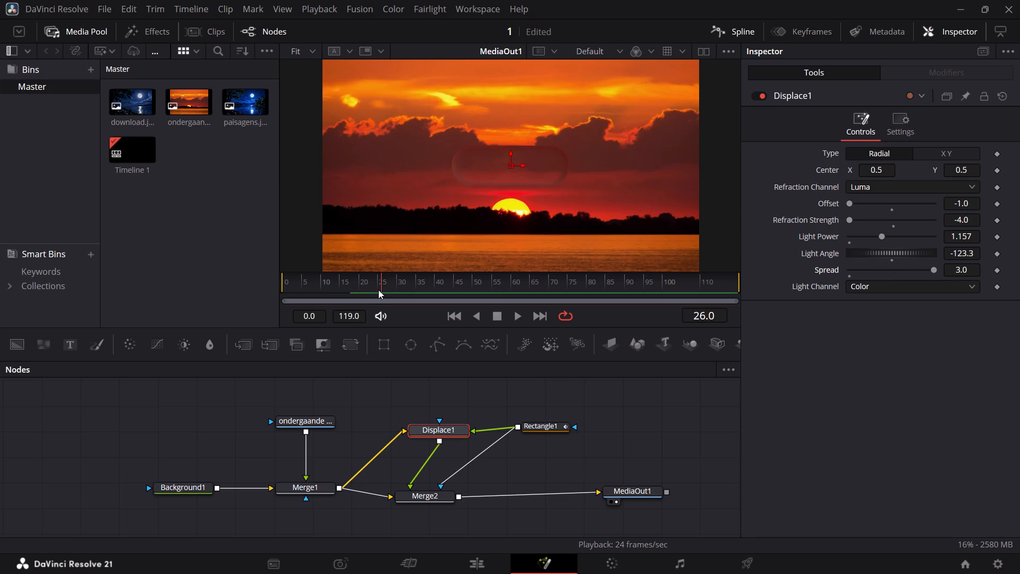
Replay the composition from frame 0 to check the pill with the new displacement spread.
drag(380, 286, 239, 331)
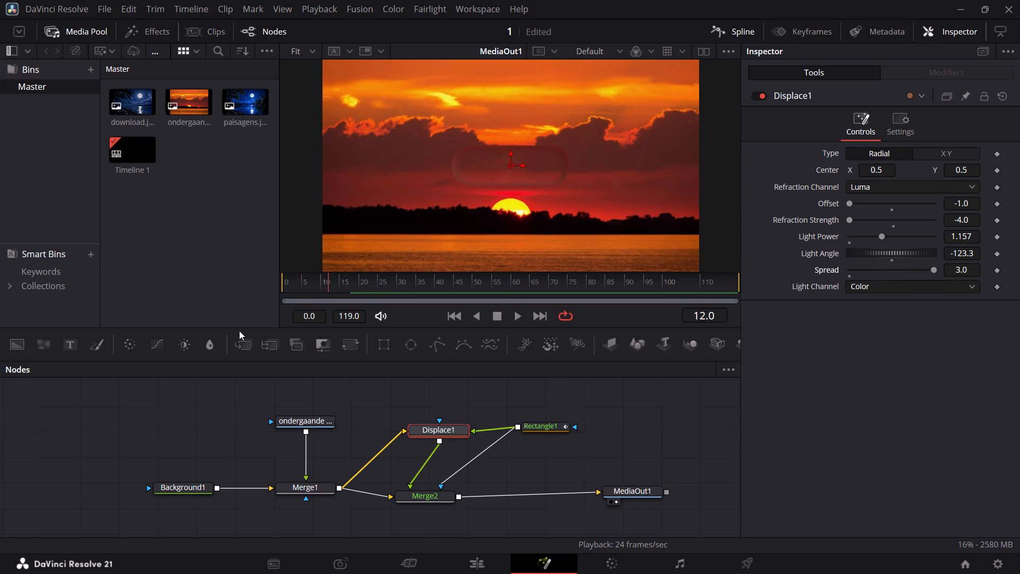
drag(239, 331, 203, 331)
key(space)
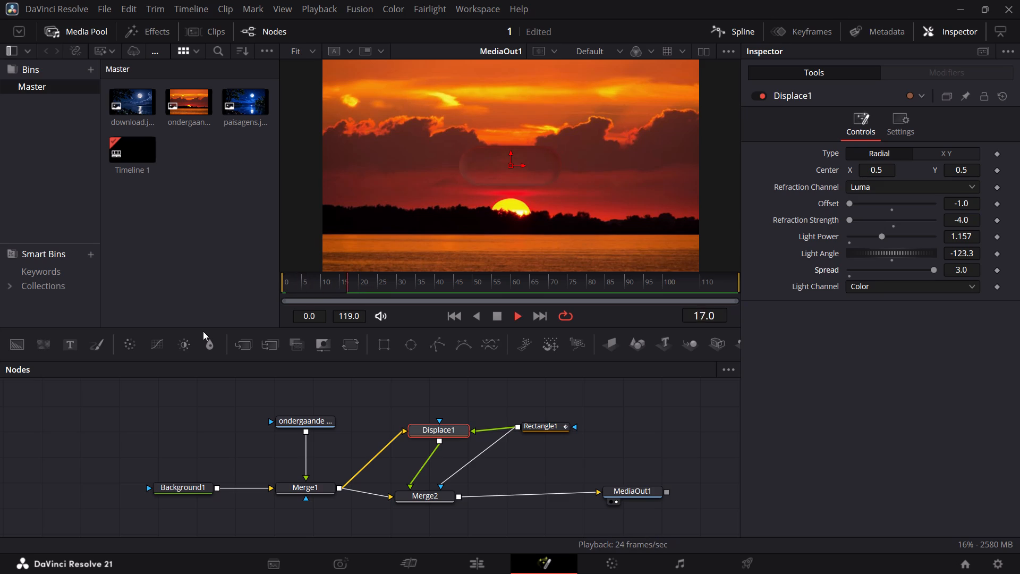
key(space)
Make room in the node graph by moving MediaOut1 away from the other nodes and shifting those nodes the opposite way.
drag(616, 496, 693, 488)
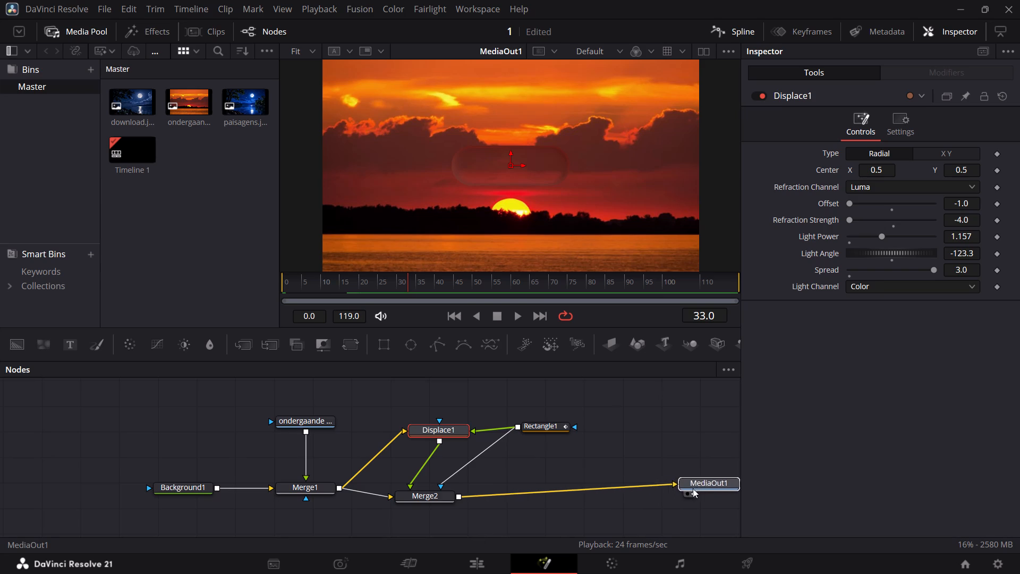
drag(693, 488, 694, 494)
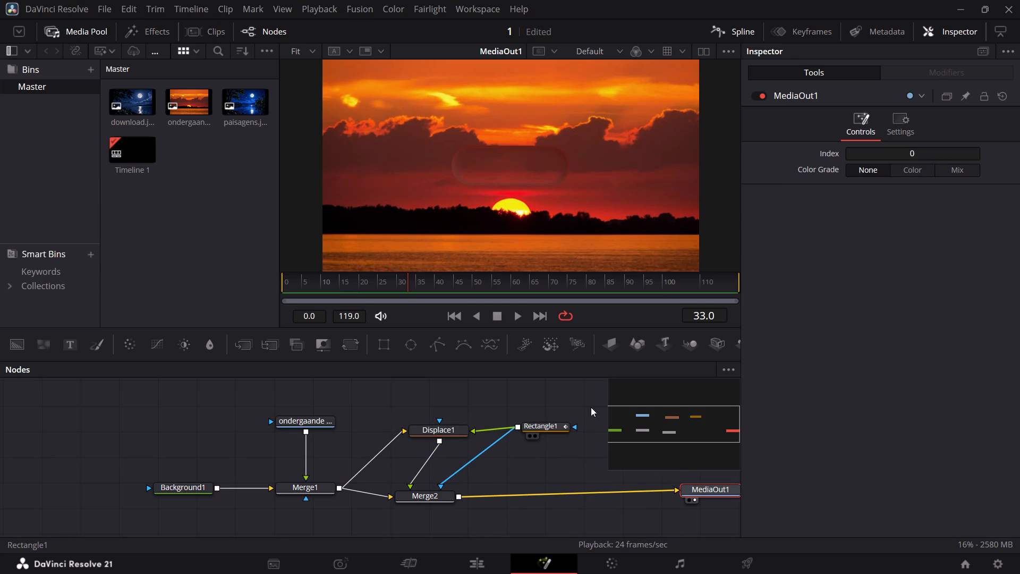
drag(591, 407, 186, 507)
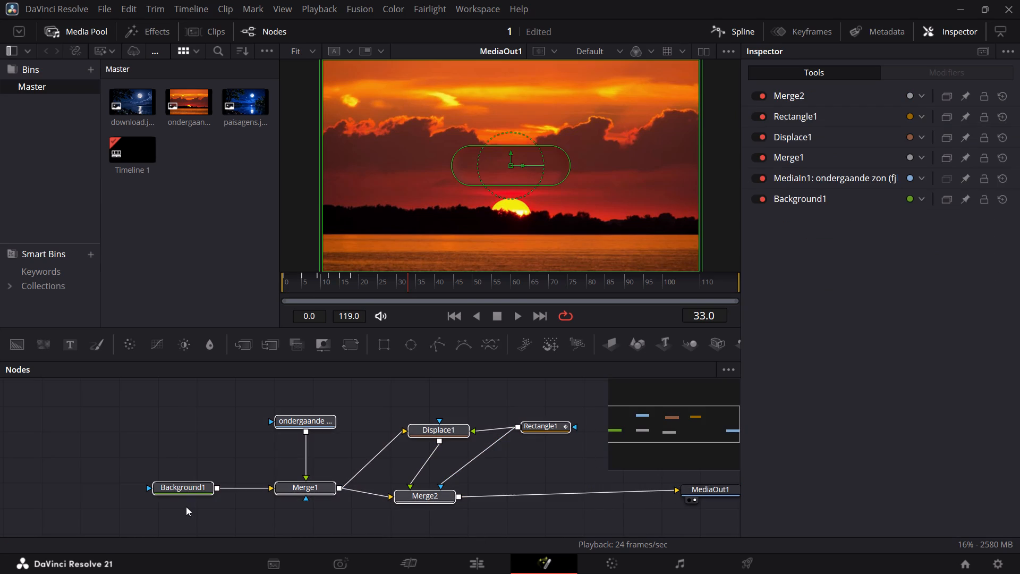
drag(299, 486, 171, 477)
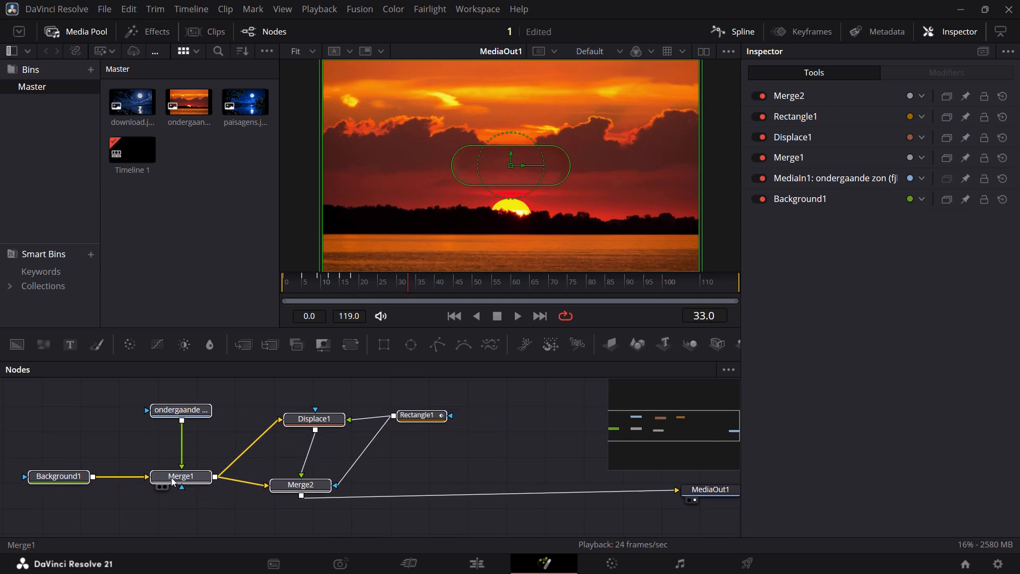
drag(171, 477, 164, 484)
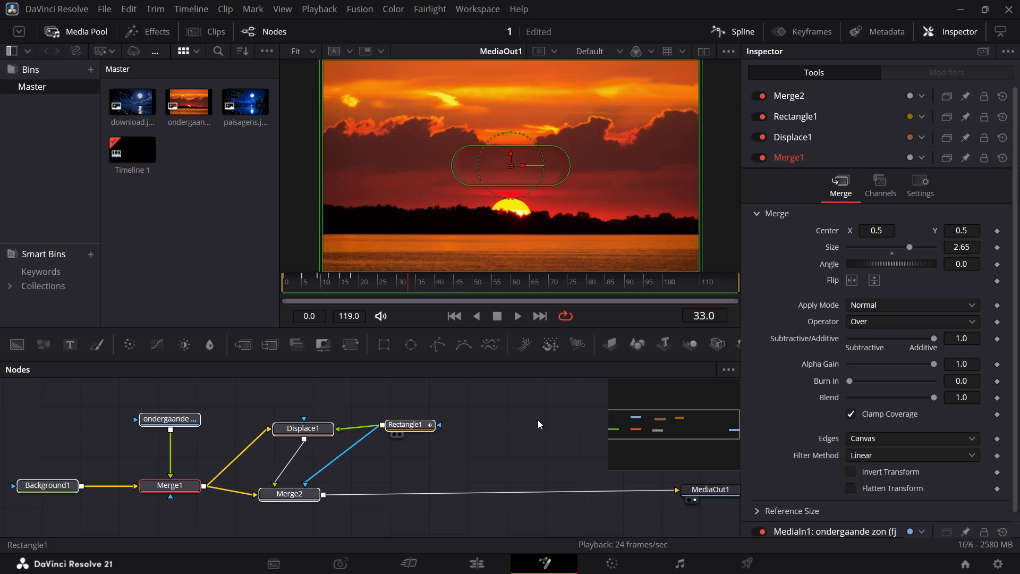
Duplicate the sunset image node, Merge1, Displace1, Merge2 and Rectangle1 by copying and pasting them into the node graph.
click(538, 420)
drag(458, 410, 215, 475)
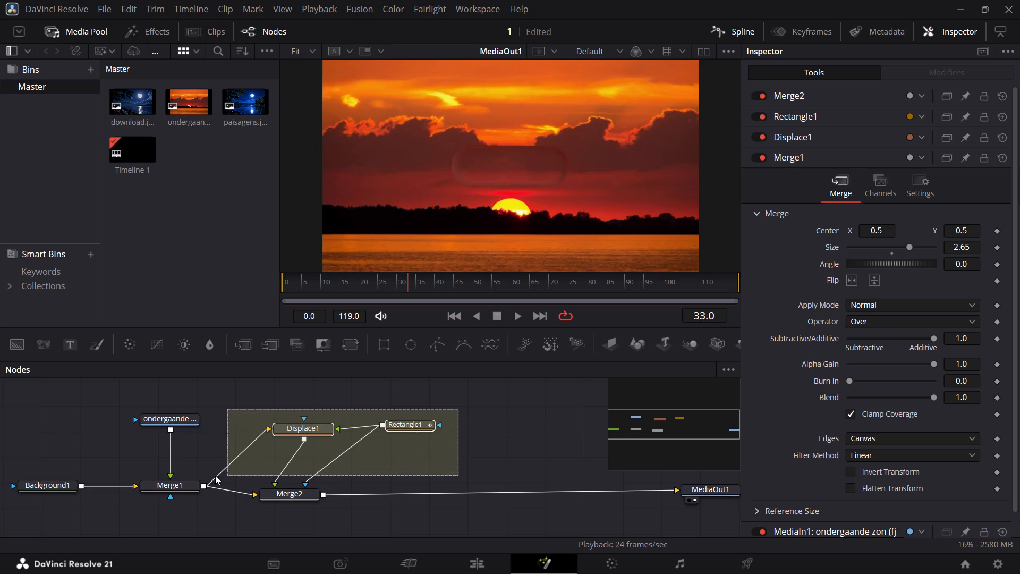
drag(215, 475, 155, 503)
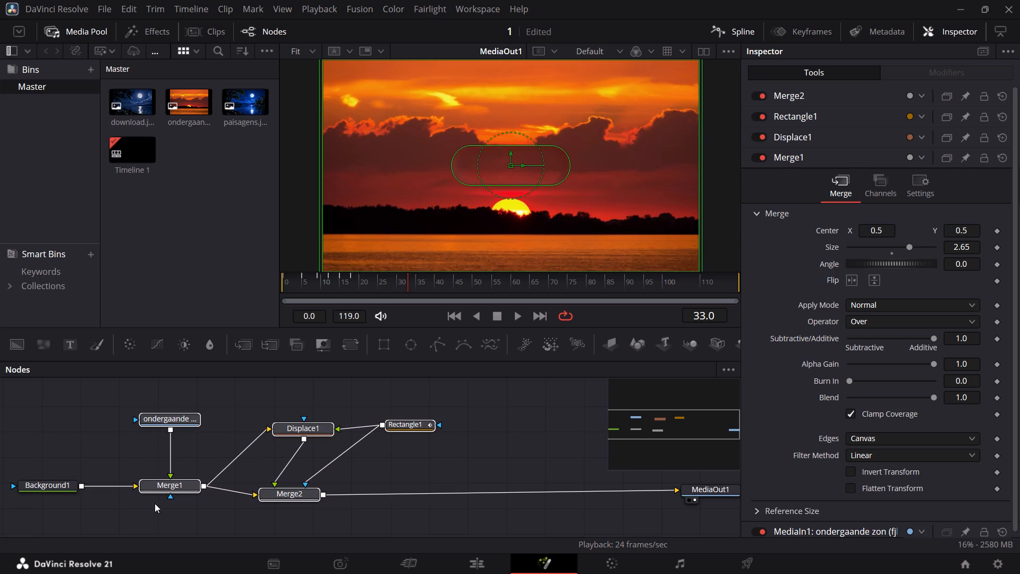
key(ctrl+c)
click(469, 444)
click(560, 432)
key(ctrl+v)
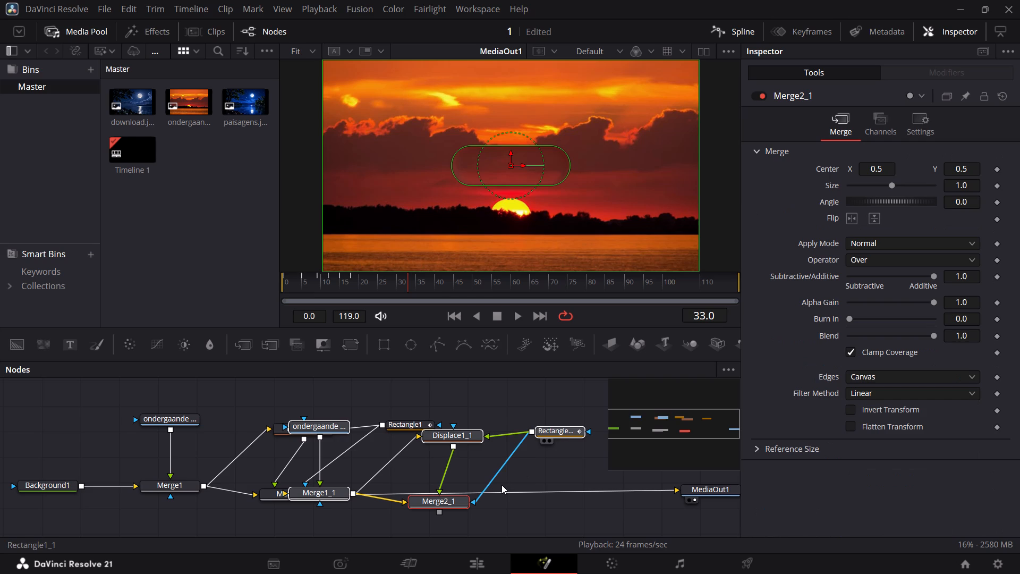
Move the pasted node group so that Merge2_1 is inserted on the connection between Merge2 and MediaOut1.
shift+drag(456, 502, 545, 488)
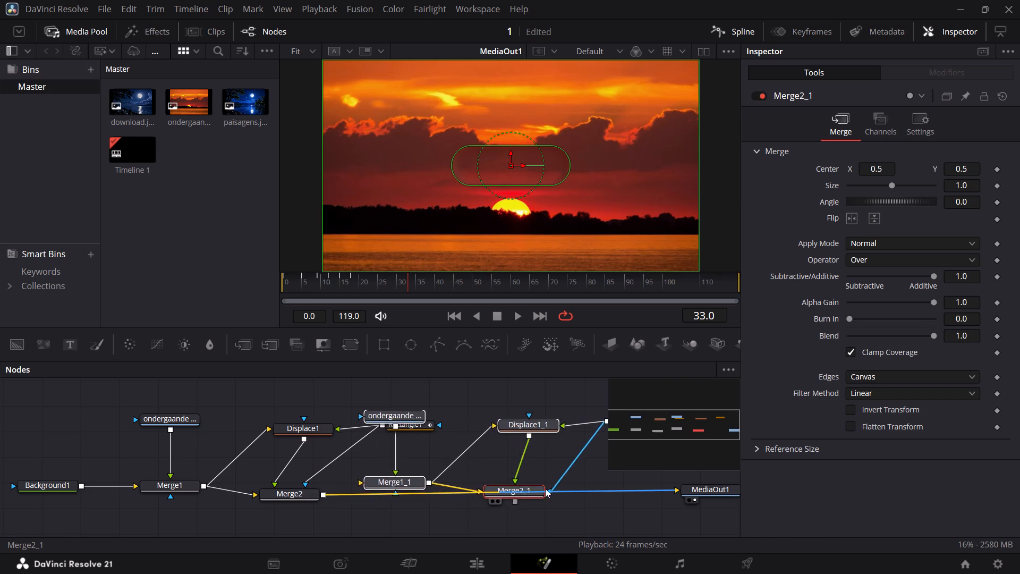
shift+drag(545, 488, 564, 493)
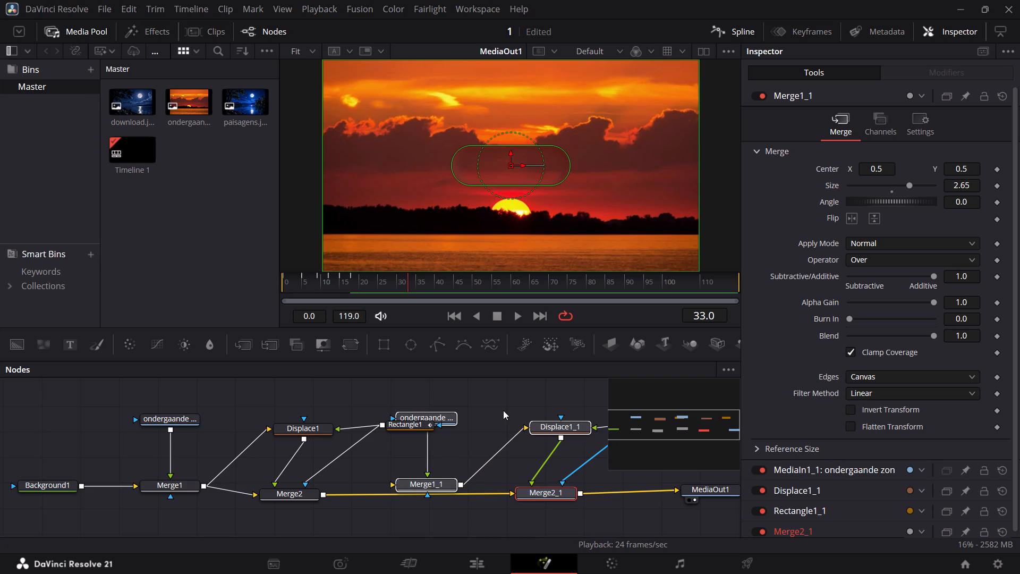
Delete the duplicated sunset image node above Merge1_1.
click(464, 415)
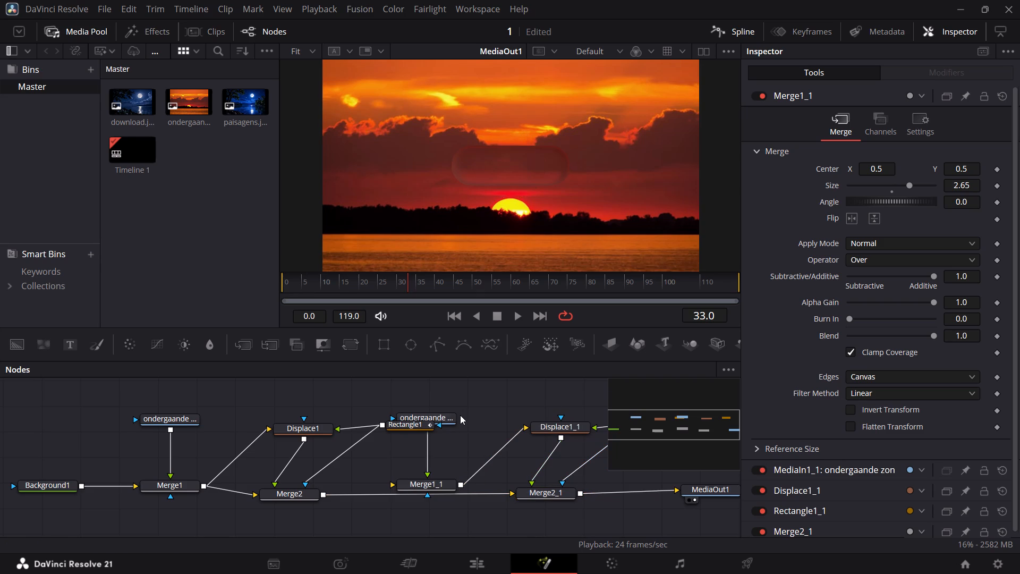
click(447, 417)
key(BackSpace)
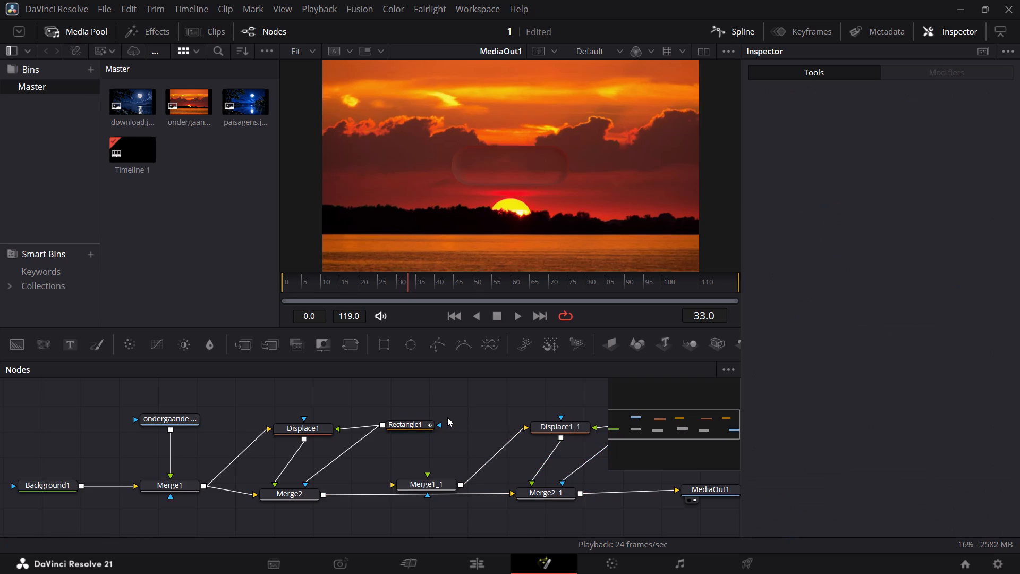
Insert Merge1_1 between Merge2 and Merge2_1, and connect its output to Displace1_1's input.
drag(445, 486, 455, 497)
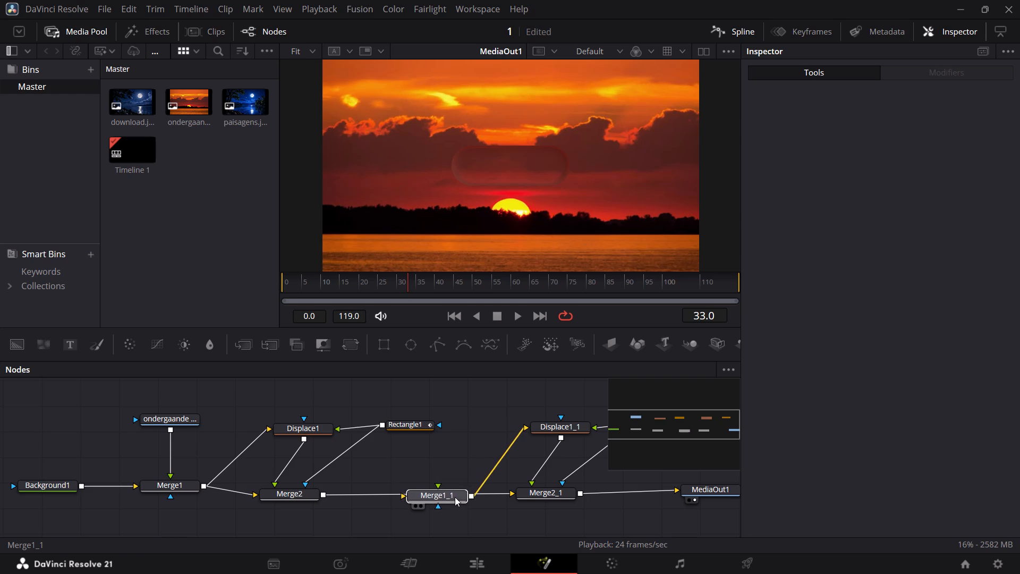
drag(455, 497, 455, 495)
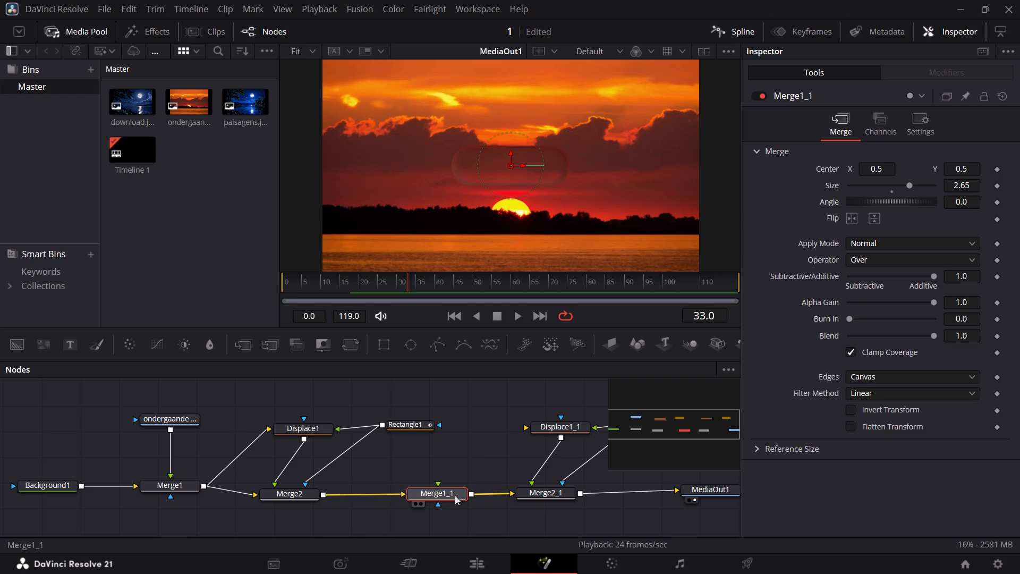
drag(470, 491, 526, 426)
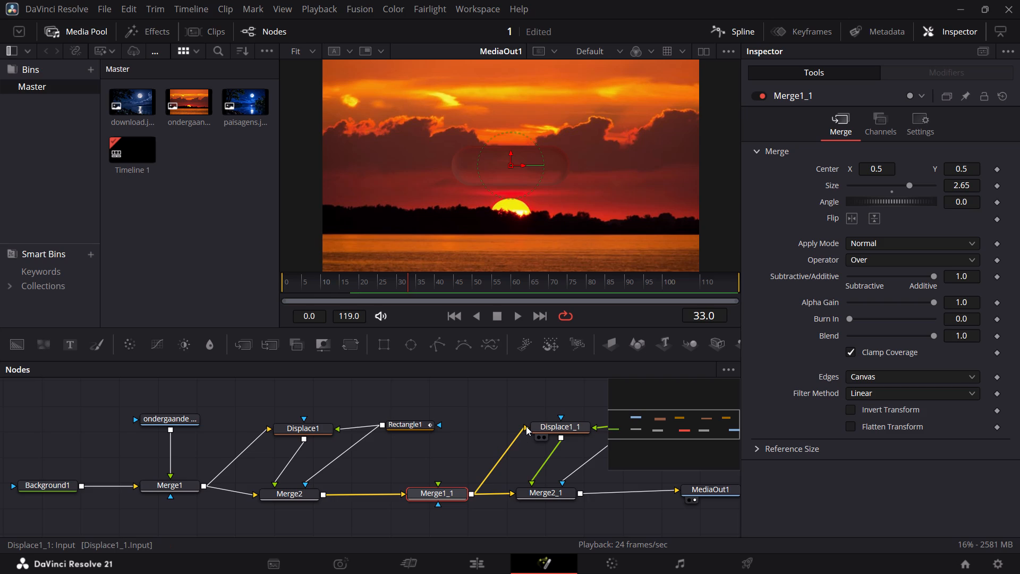
Shape Rectangle1_1 into a small circle at frame 33 with Width 0.087, Height 0.165 and Corner Radius 1.0.
scroll(489, 410, left, 1)
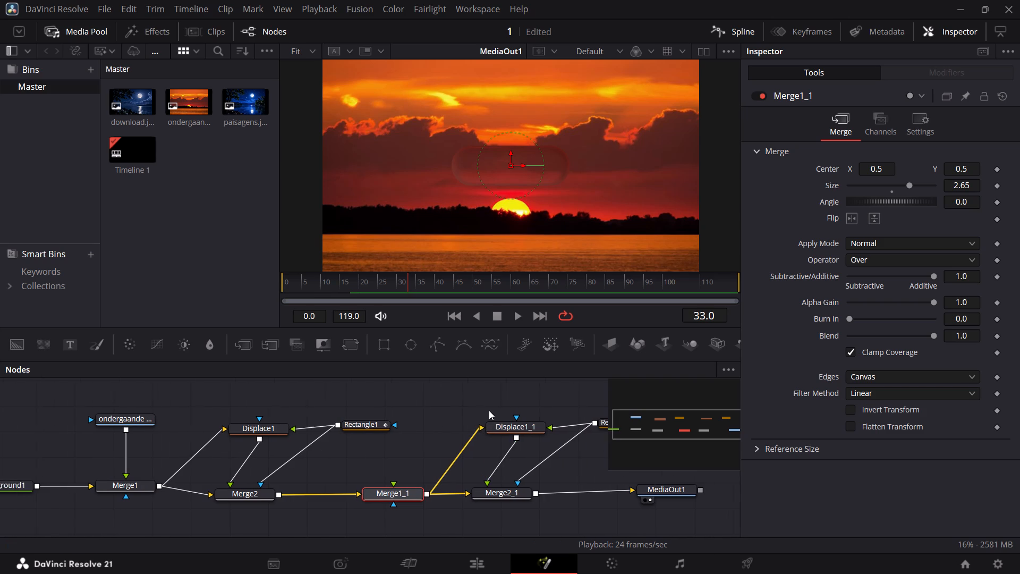
scroll(489, 410, left, 1)
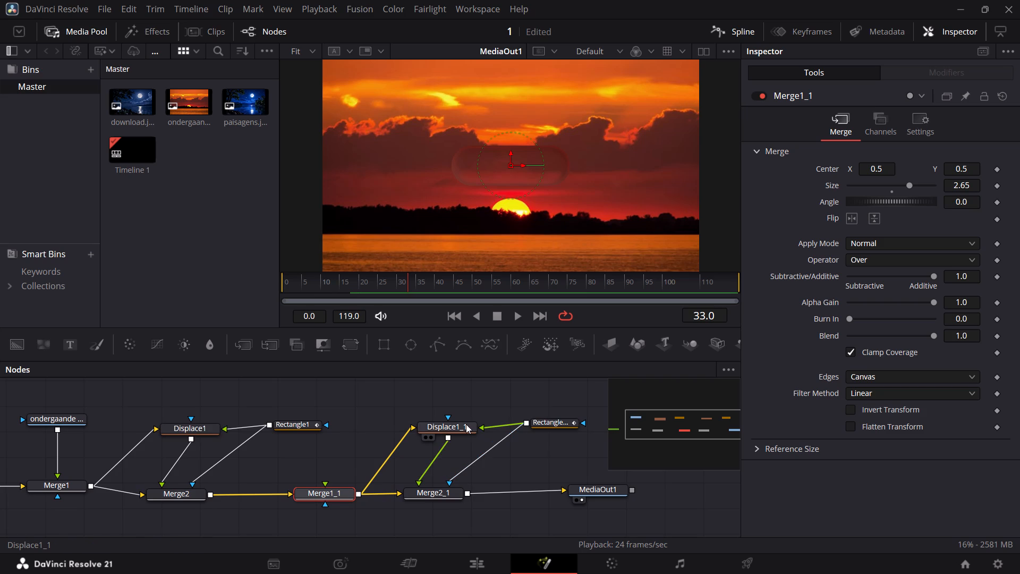
click(554, 427)
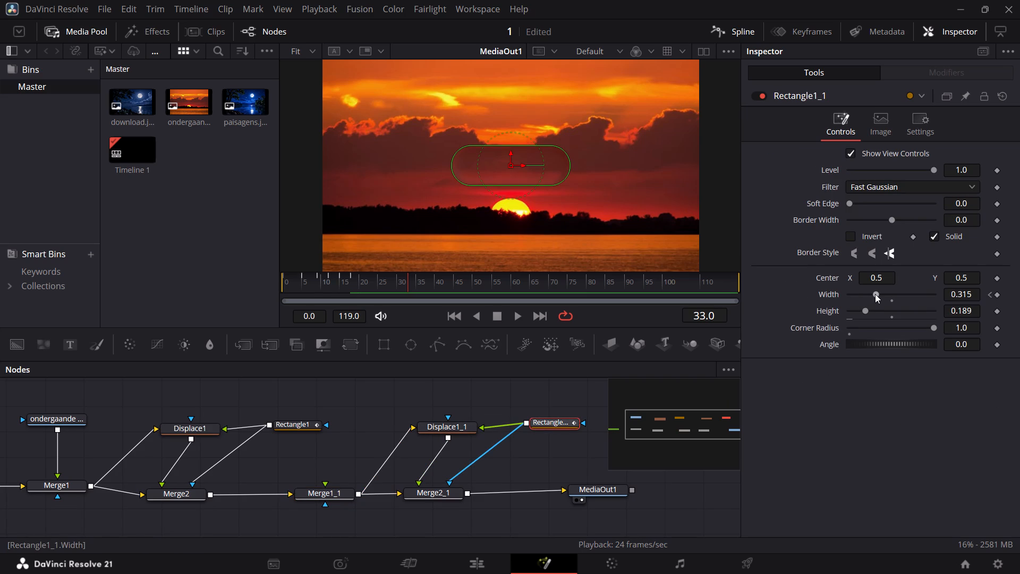
drag(875, 294, 870, 294)
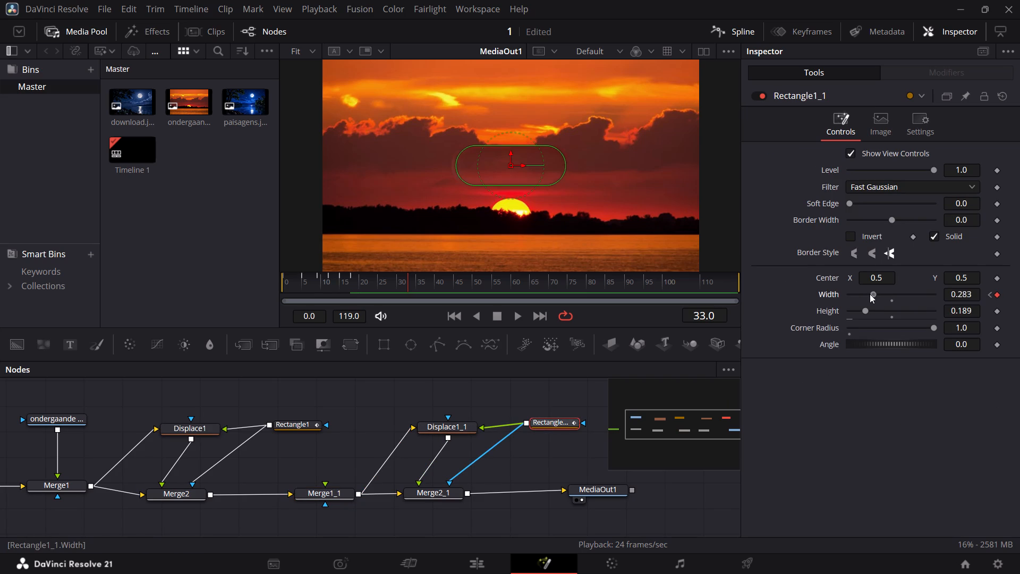
drag(870, 294, 855, 296)
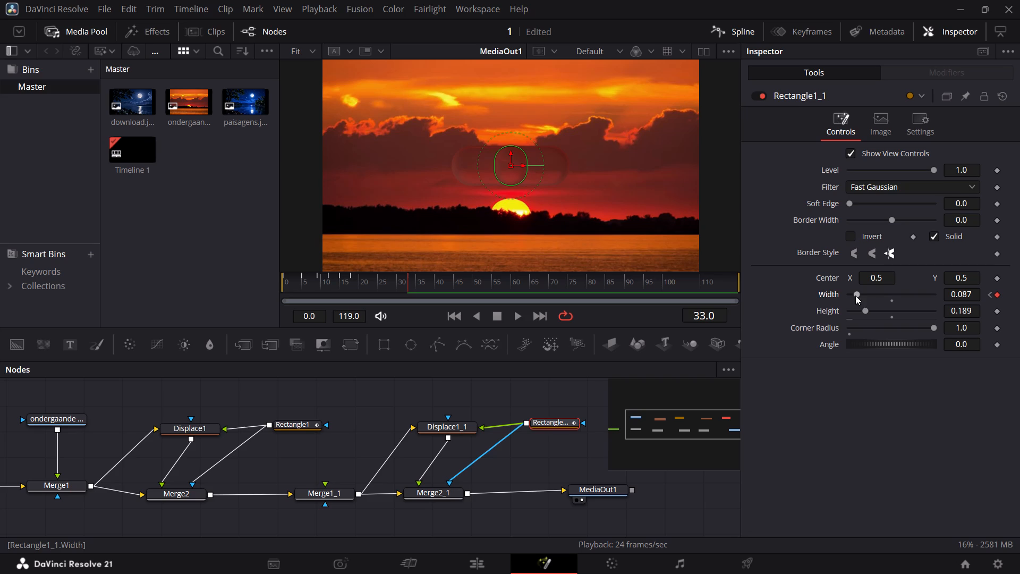
click(866, 310)
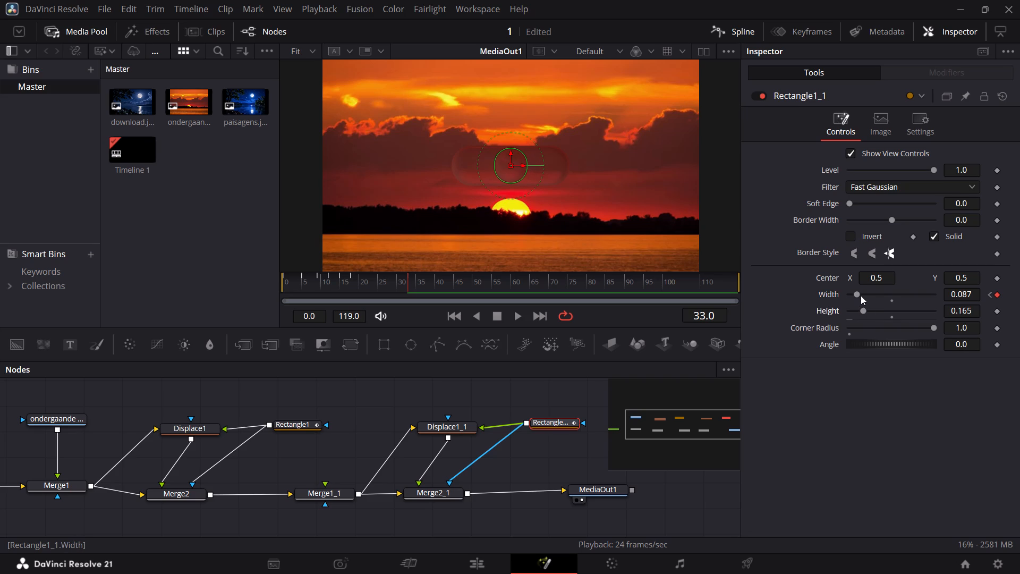
click(861, 296)
drag(931, 328, 942, 328)
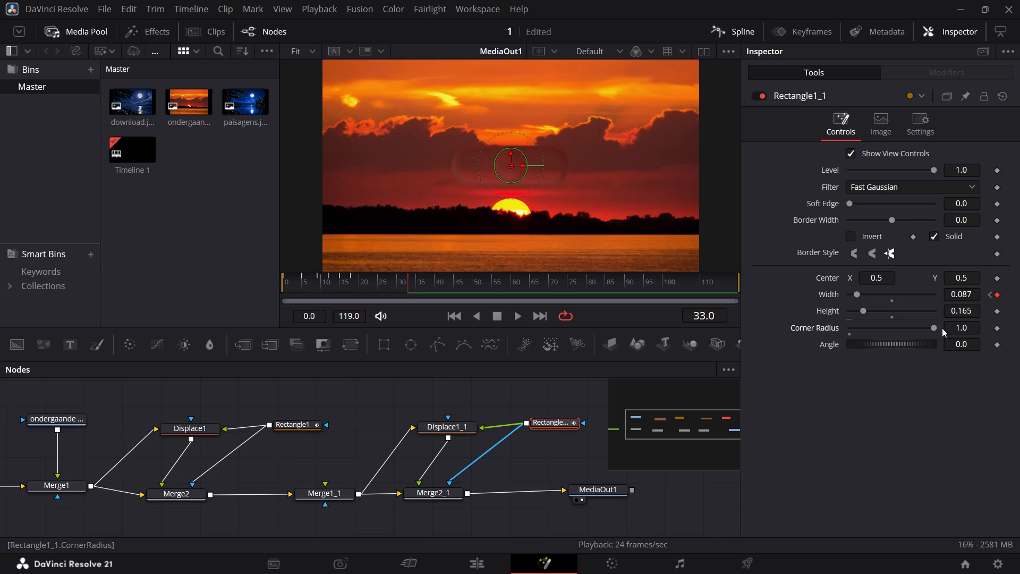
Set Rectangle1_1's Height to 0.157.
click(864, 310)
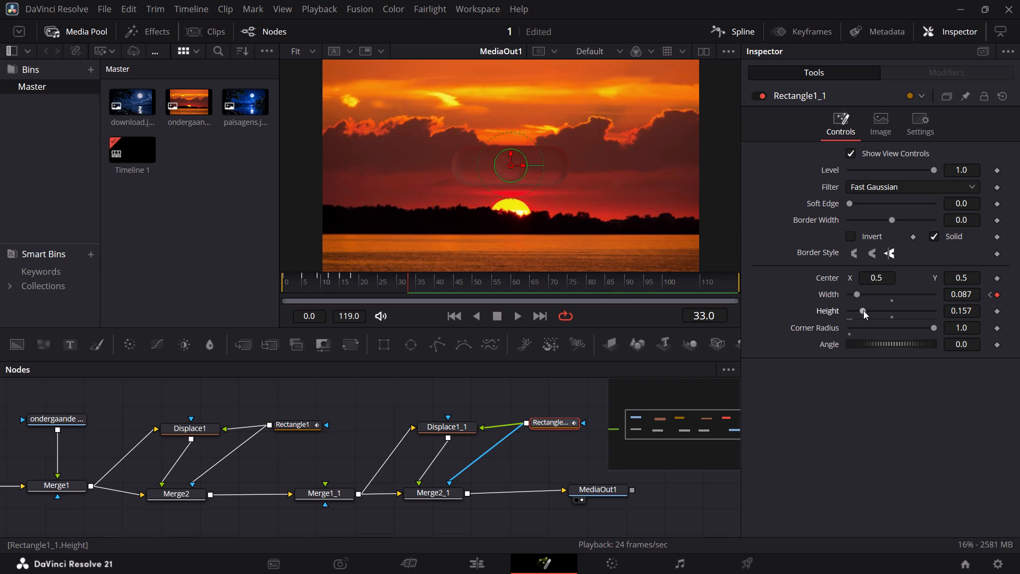
Reset Rectangle1_1 to its defaults and reshape it into a small circle with Corner Radius 1.0, Width 0.087 and Height 0.15.
click(300, 420)
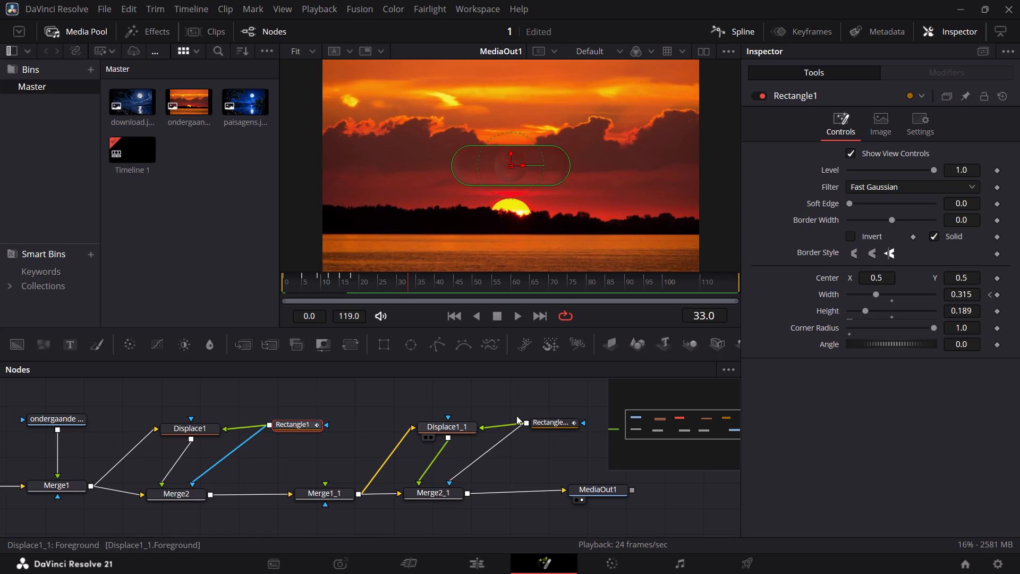
click(559, 421)
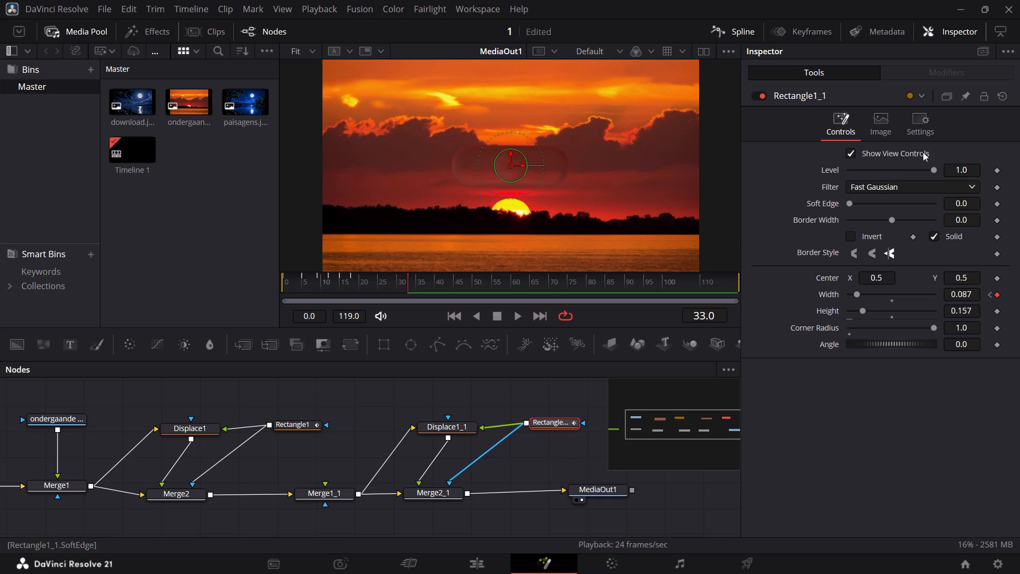
click(1001, 97)
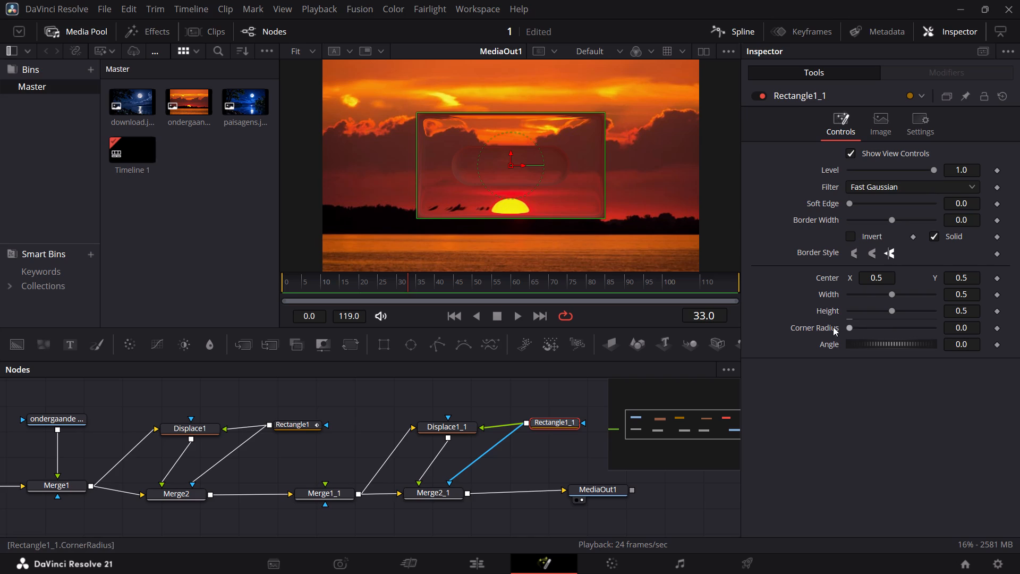
drag(850, 329, 953, 336)
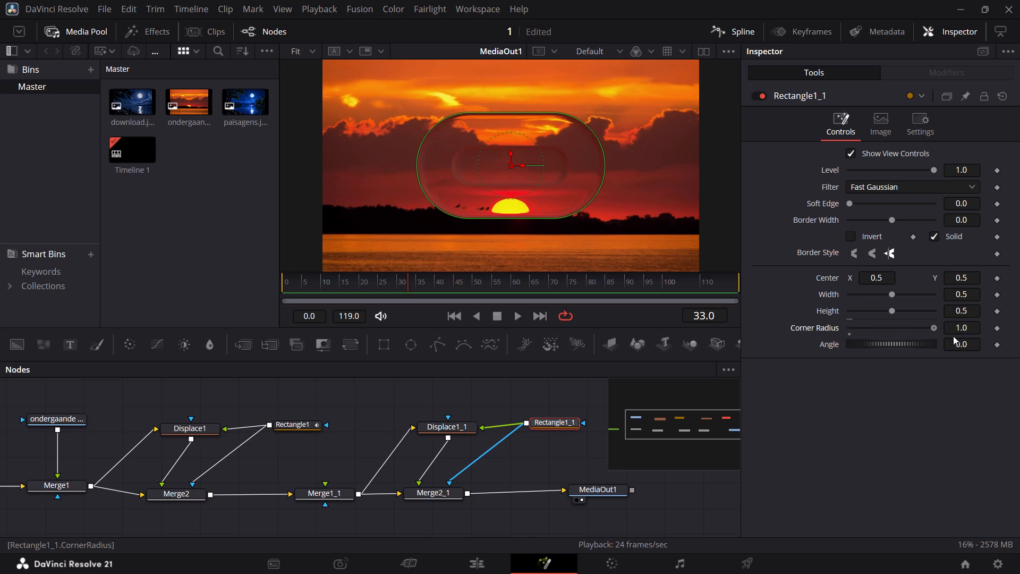
drag(953, 336, 981, 336)
drag(891, 294, 856, 296)
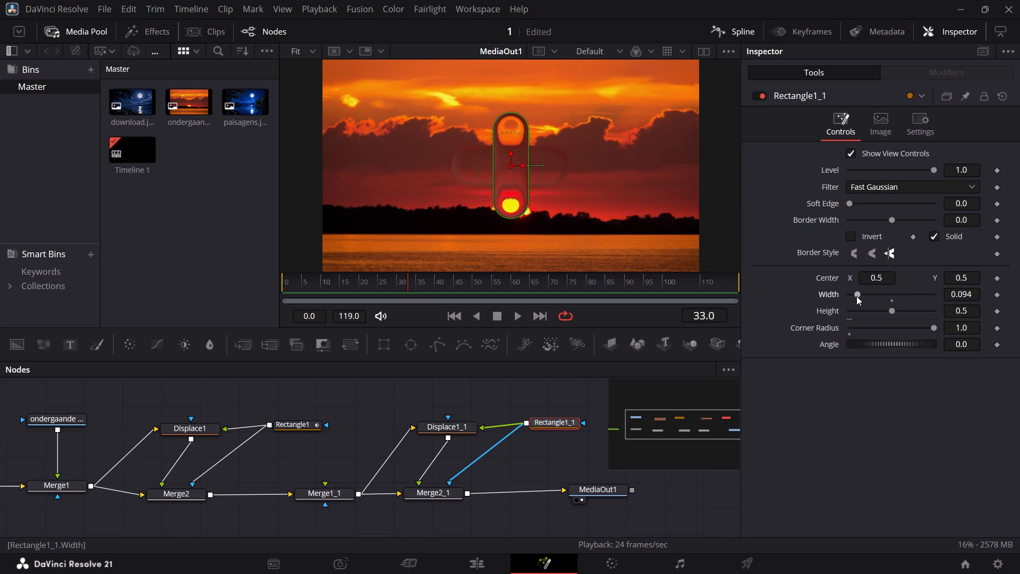
drag(890, 310, 877, 310)
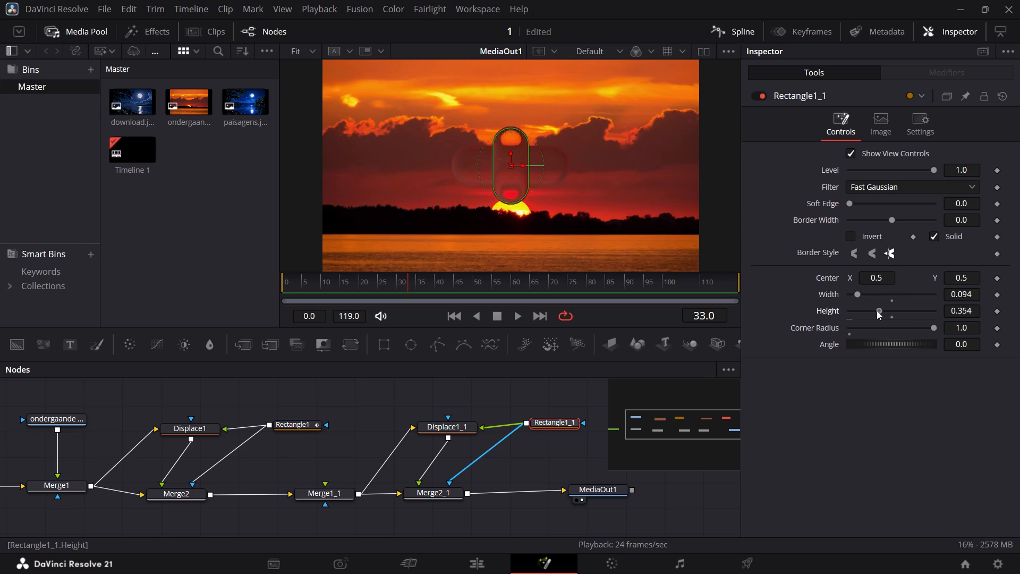
drag(877, 310, 861, 310)
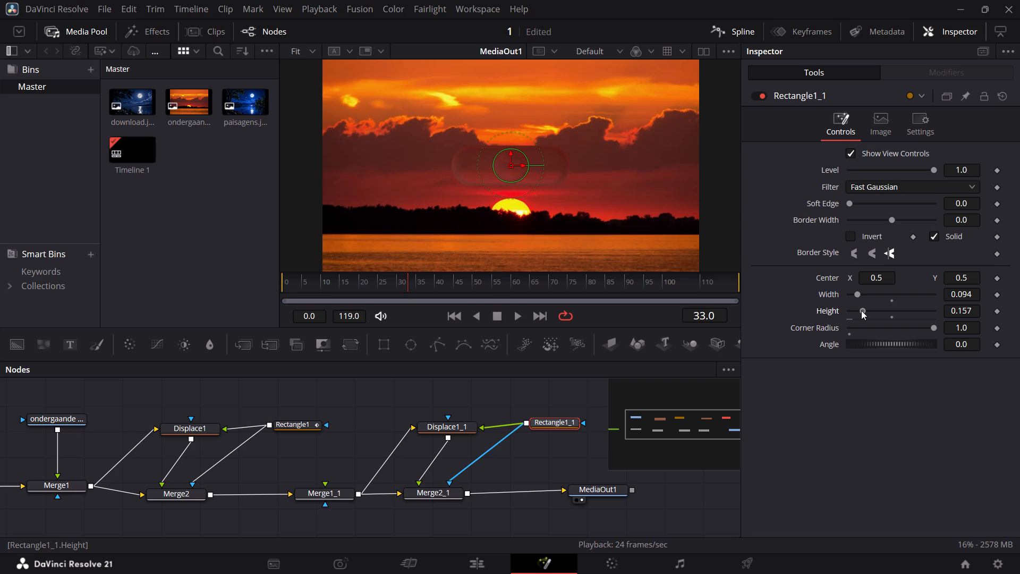
drag(861, 310, 862, 310)
click(856, 294)
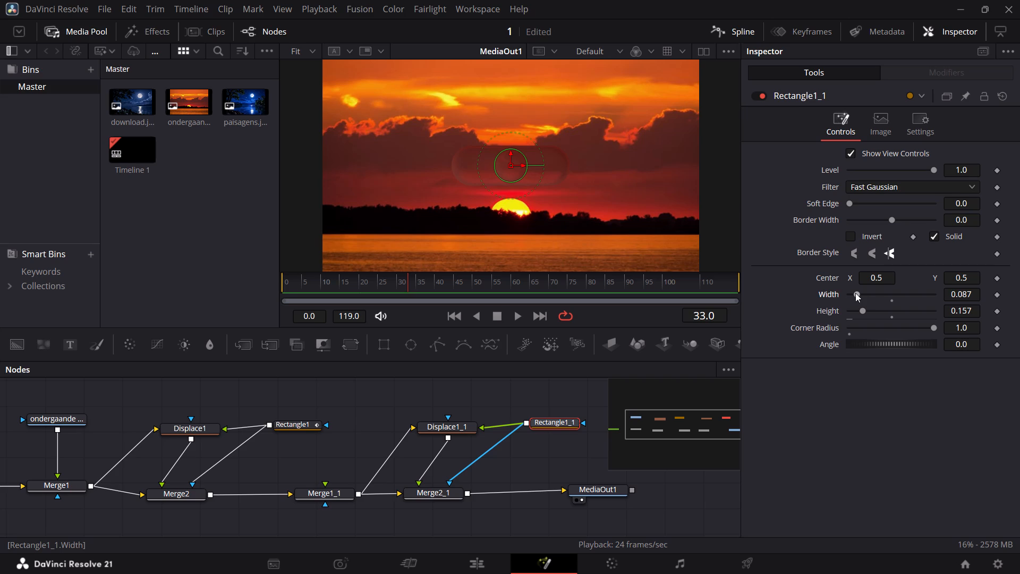
click(862, 310)
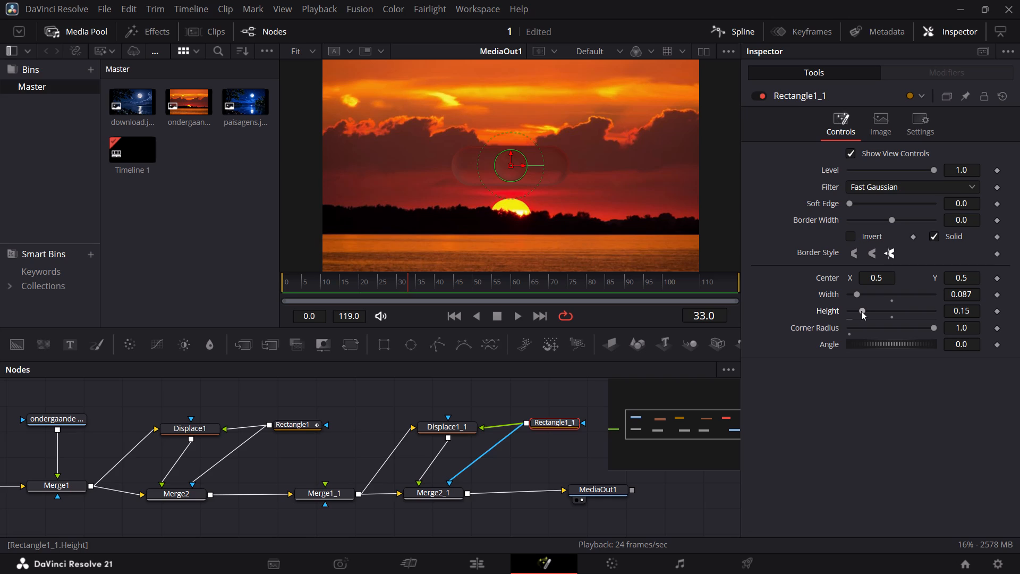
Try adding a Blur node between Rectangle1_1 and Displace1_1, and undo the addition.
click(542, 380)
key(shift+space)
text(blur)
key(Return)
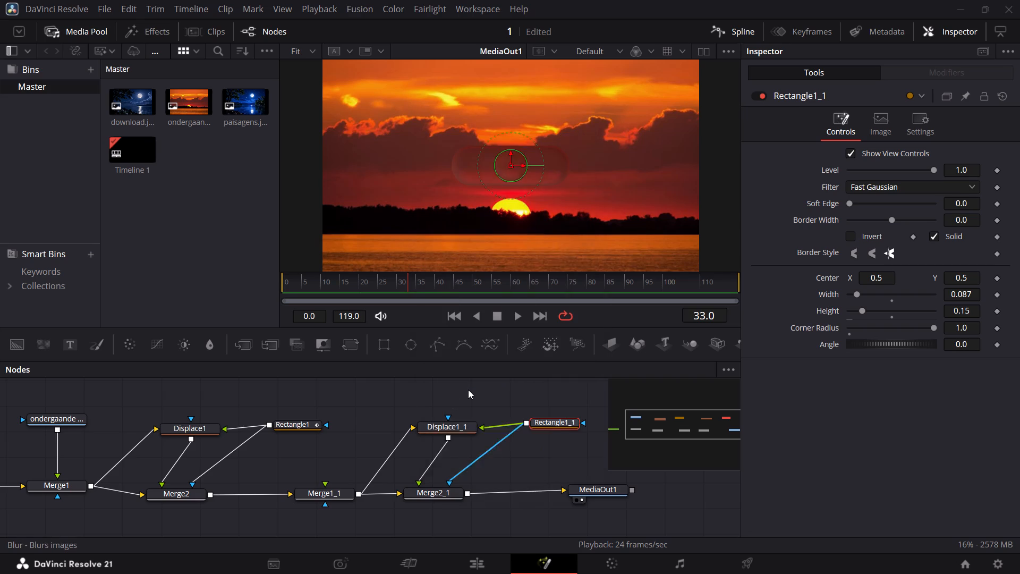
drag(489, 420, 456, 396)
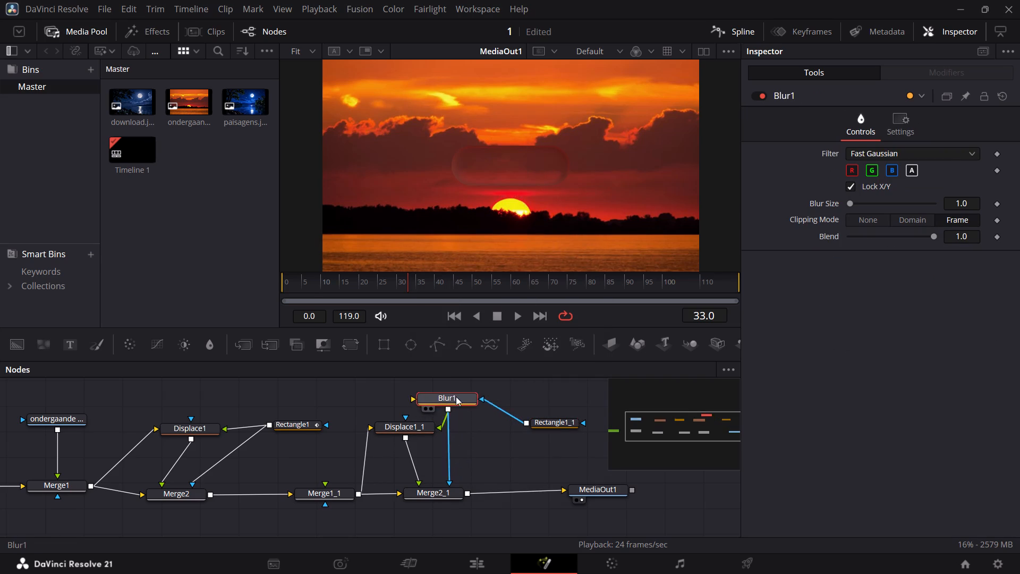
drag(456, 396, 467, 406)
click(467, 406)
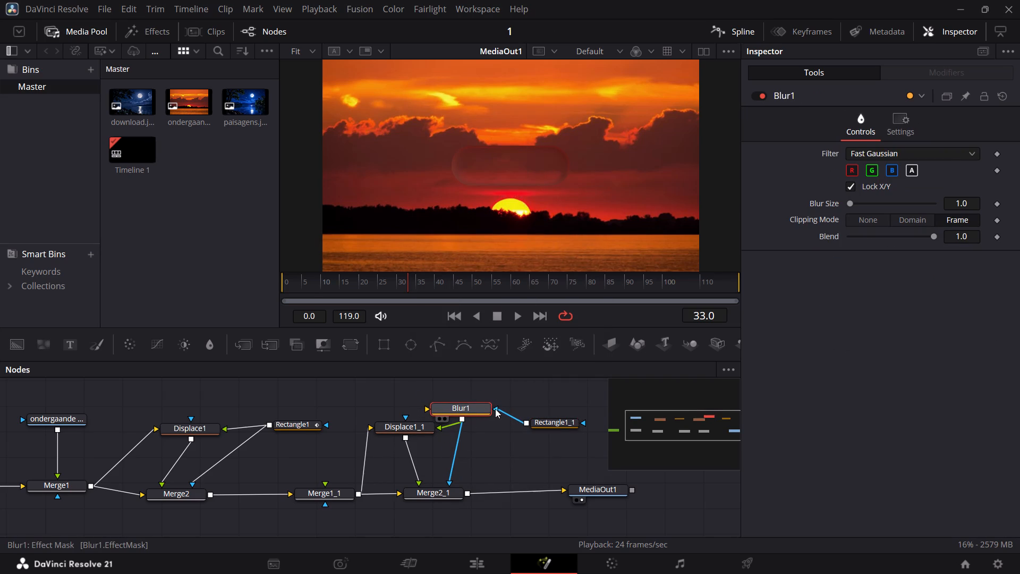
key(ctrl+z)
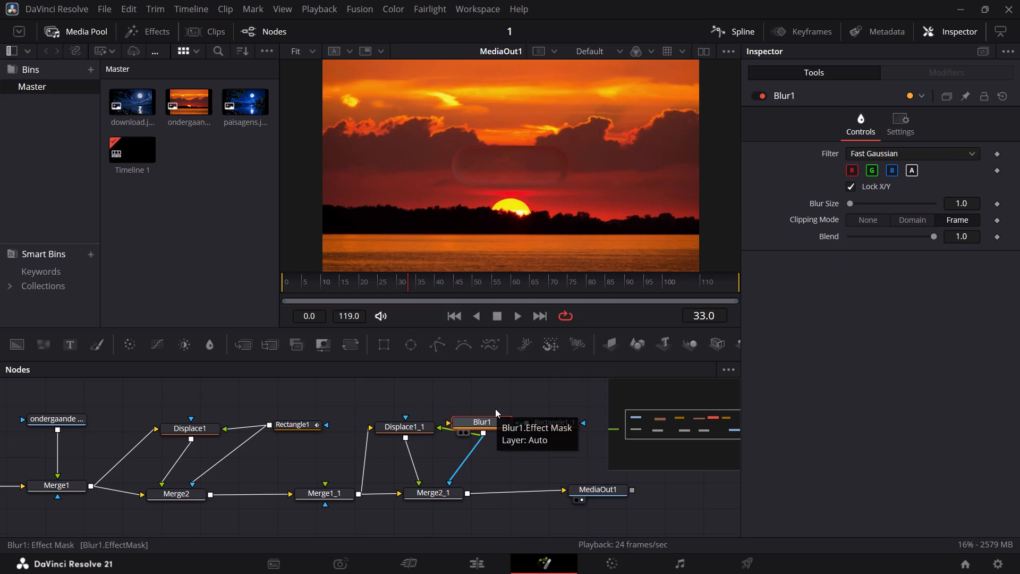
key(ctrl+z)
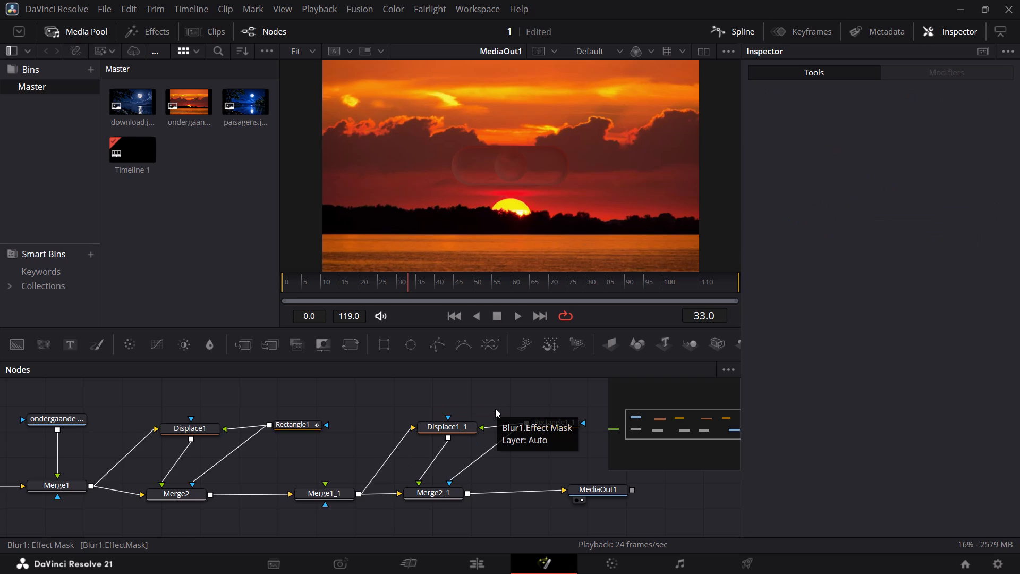
Add an unconnected Blur node in the empty space between Rectangle1 and Displace1_1.
click(364, 415)
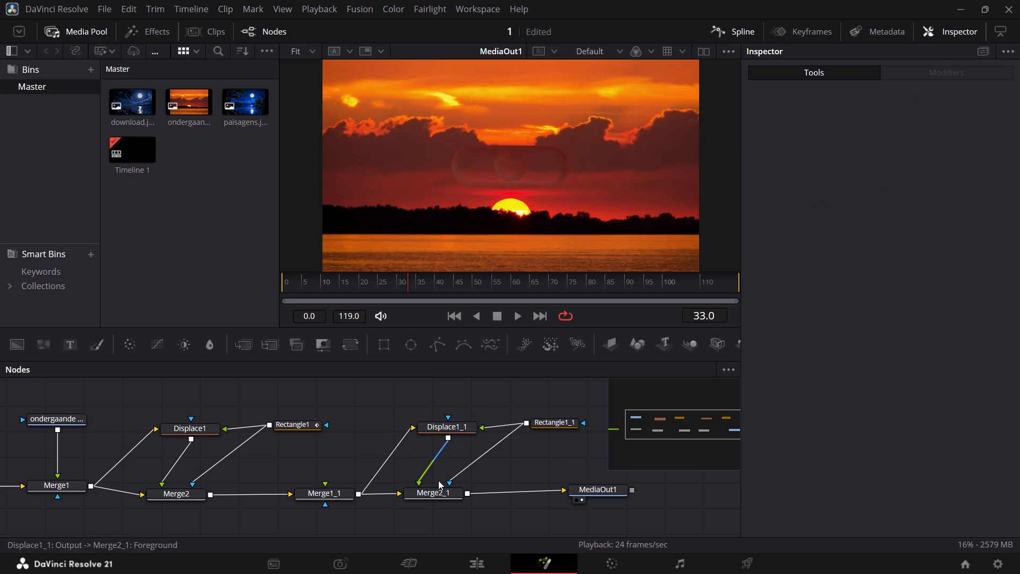
click(446, 546)
scroll(463, 525, right, 1)
click(434, 525)
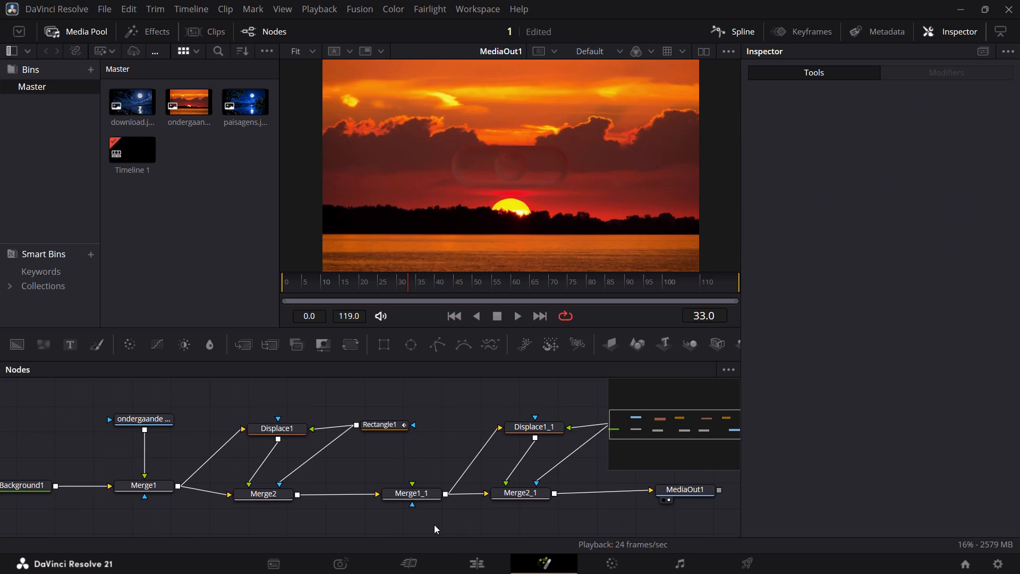
click(460, 426)
key(shift+space)
text(blut)
key(BackSpace)
key(r)
key(Return)
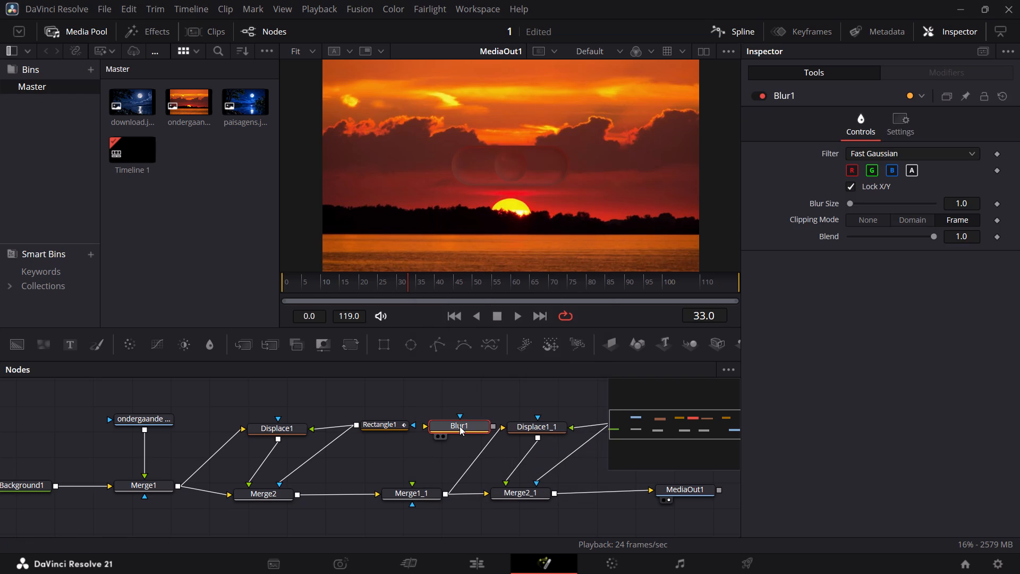
Insert Blur1 on the connection from Merge1_1 to Displace1_1 and place it just below Displace1_1.
drag(469, 426, 466, 411)
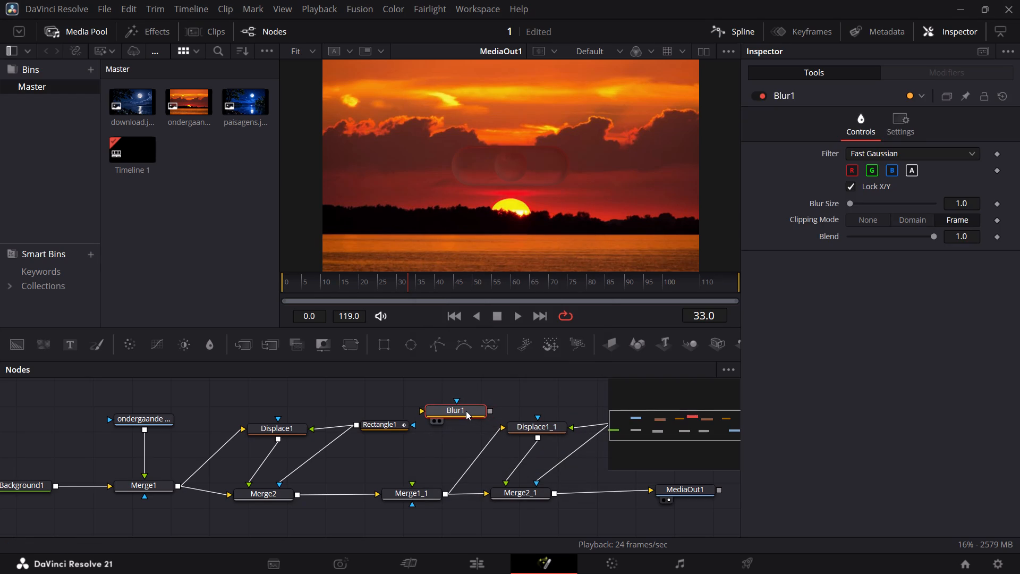
drag(466, 411, 475, 460)
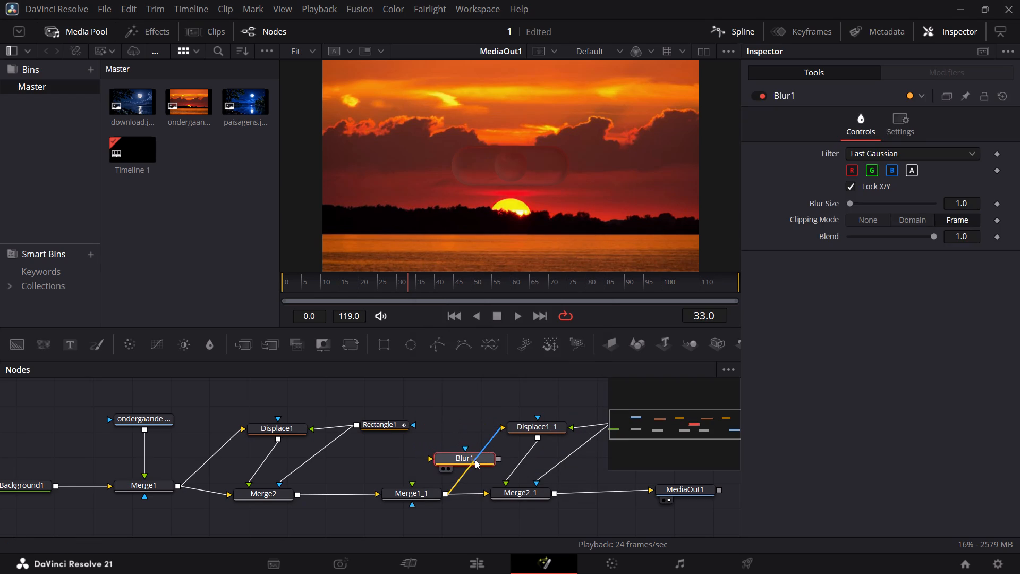
drag(475, 460, 476, 461)
drag(476, 461, 486, 460)
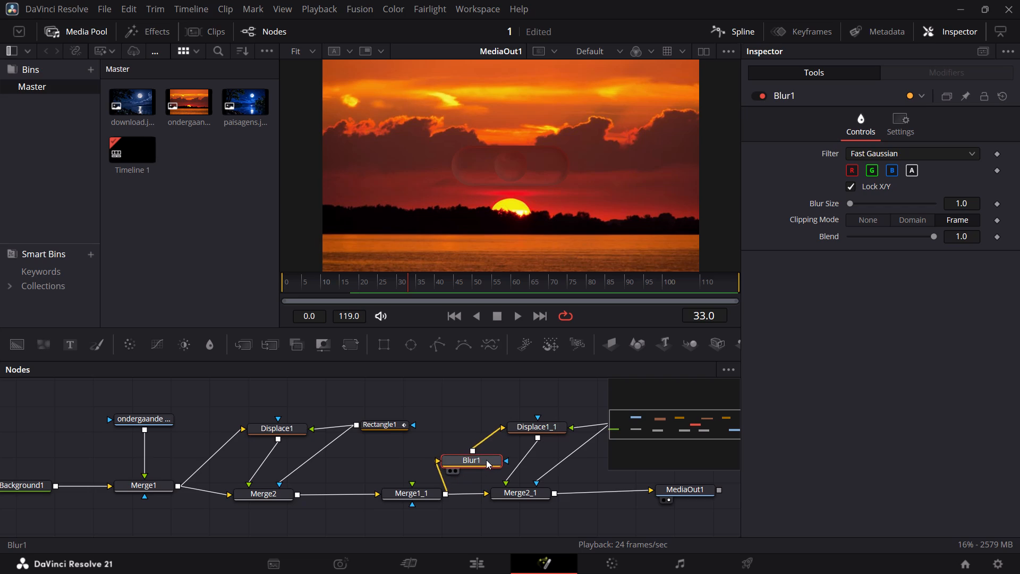
drag(486, 460, 495, 459)
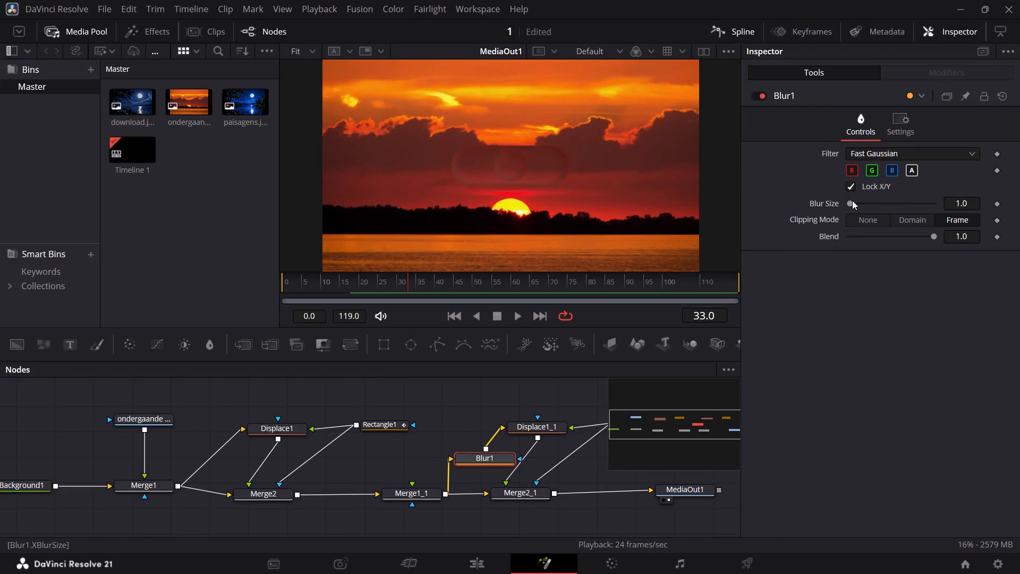
Set Blur1's Blur Size to 12.6 and play the composition to check the blurred circle.
drag(850, 201, 870, 206)
drag(870, 206, 874, 208)
drag(874, 208, 874, 211)
drag(874, 211, 874, 209)
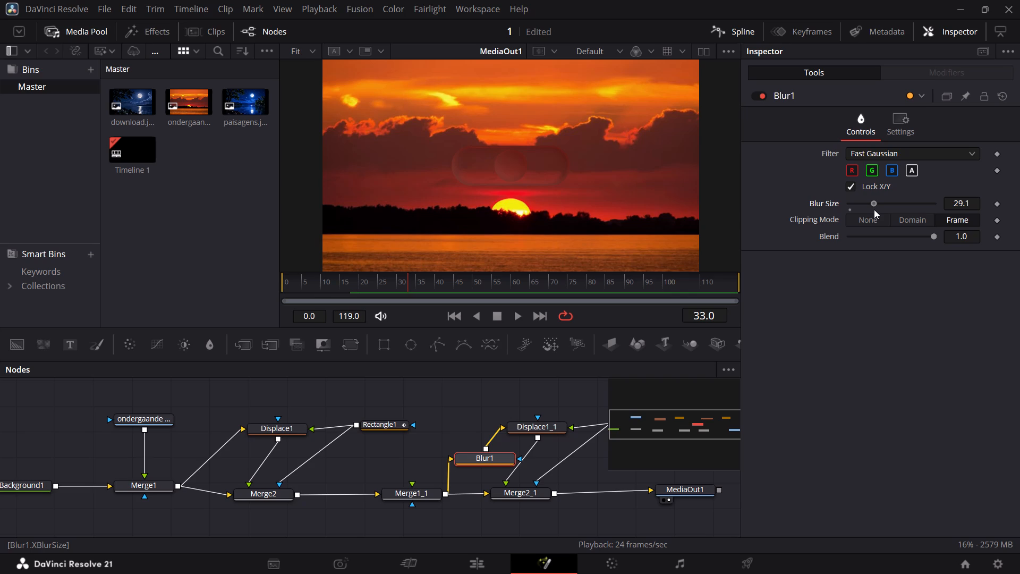
drag(874, 209, 874, 209)
drag(874, 209, 873, 208)
drag(873, 208, 869, 209)
drag(869, 209, 851, 210)
drag(851, 210, 860, 211)
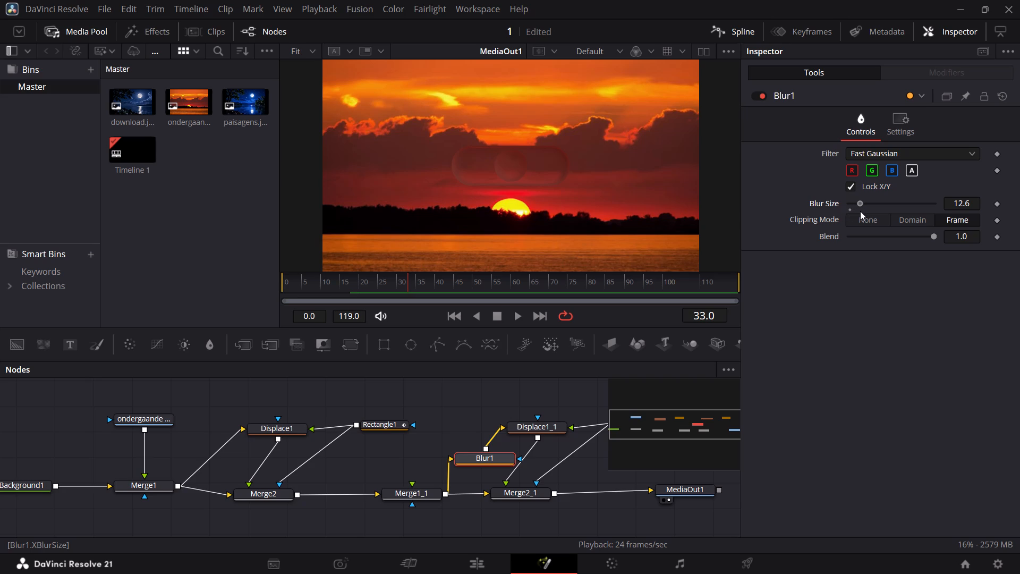
drag(860, 211, 860, 212)
key(space)
key(space)
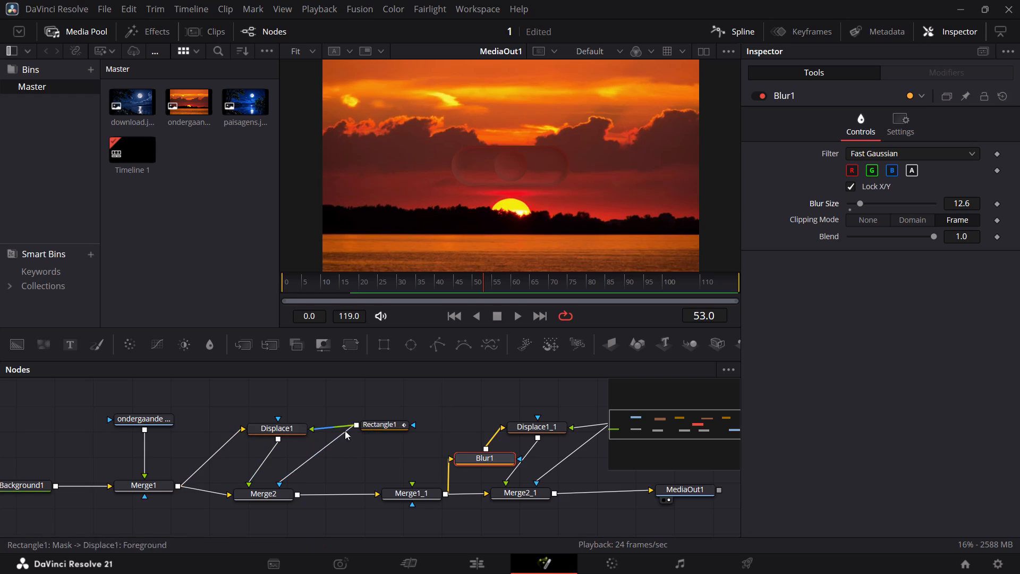
Make the Rectangle1 pill taller by setting its Height to 0.244, checking it at frames 0 and 5.
click(379, 430)
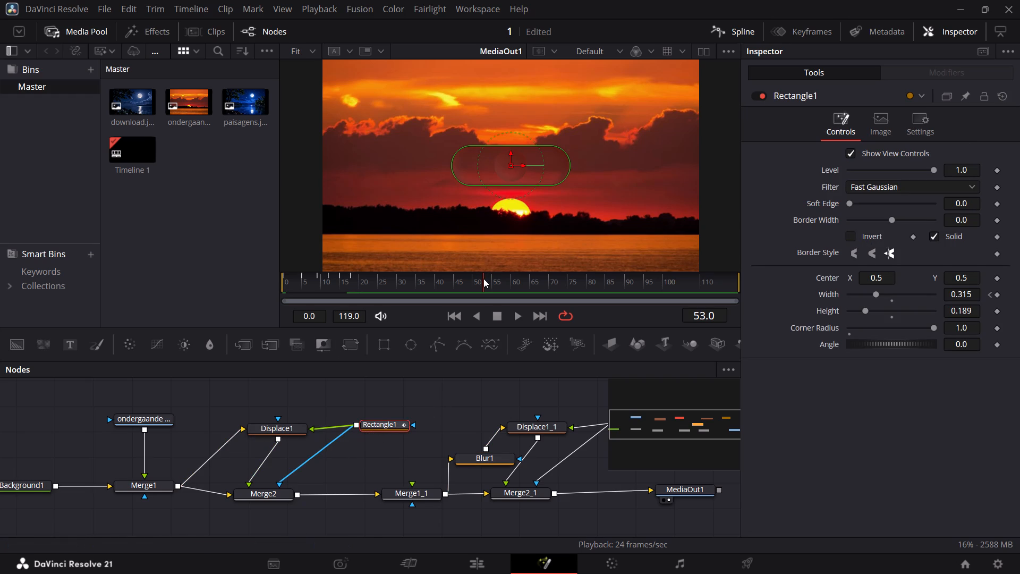
drag(483, 278, 261, 301)
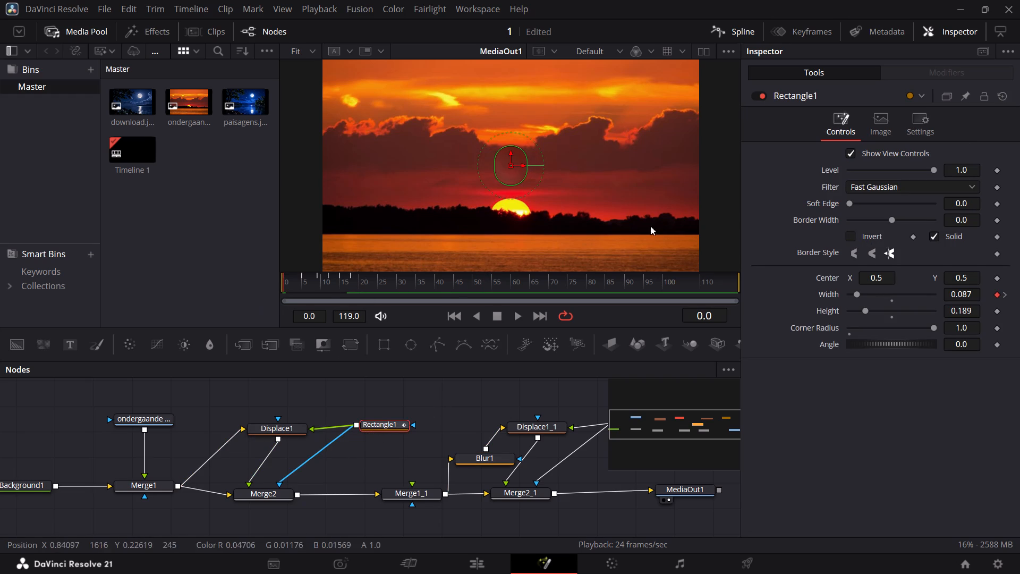
click(865, 309)
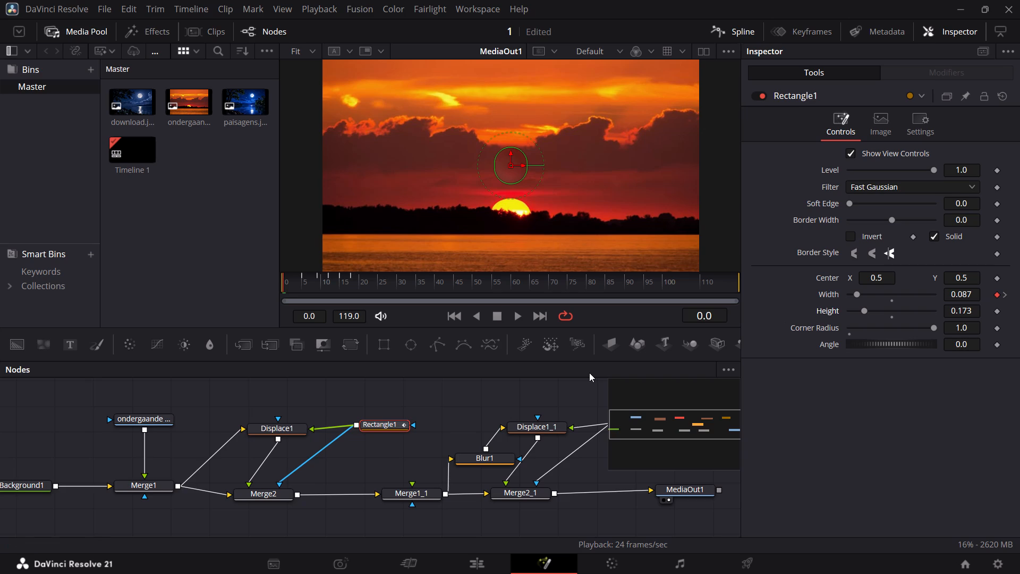
key(space)
key(space)
key(space)
key(space)
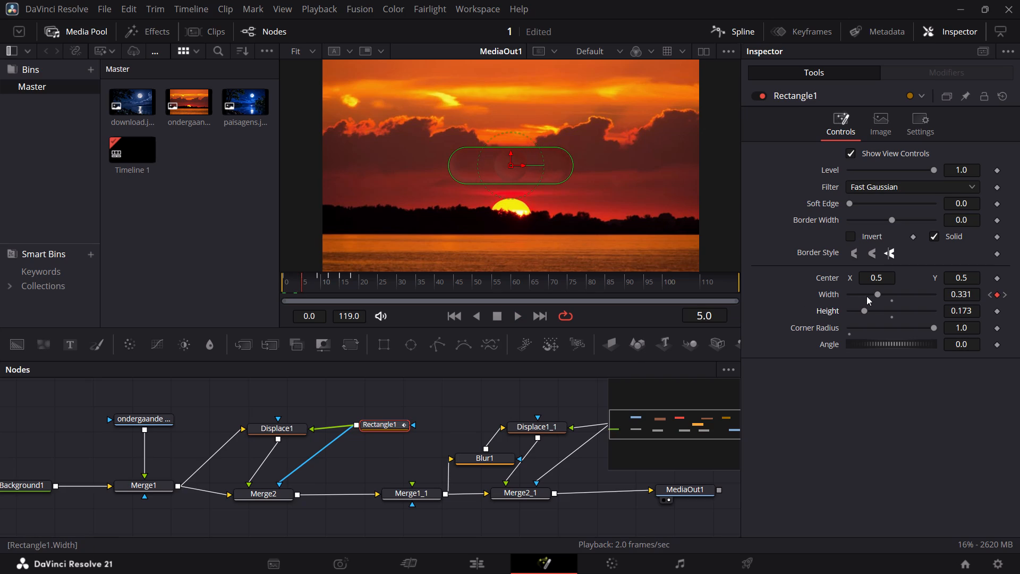
drag(863, 310, 866, 310)
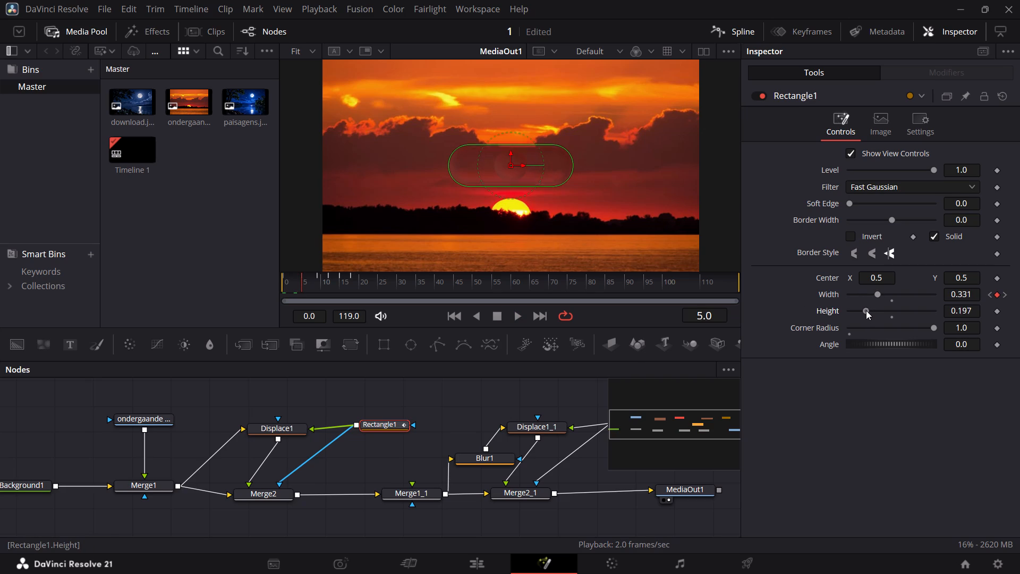
drag(866, 310, 869, 311)
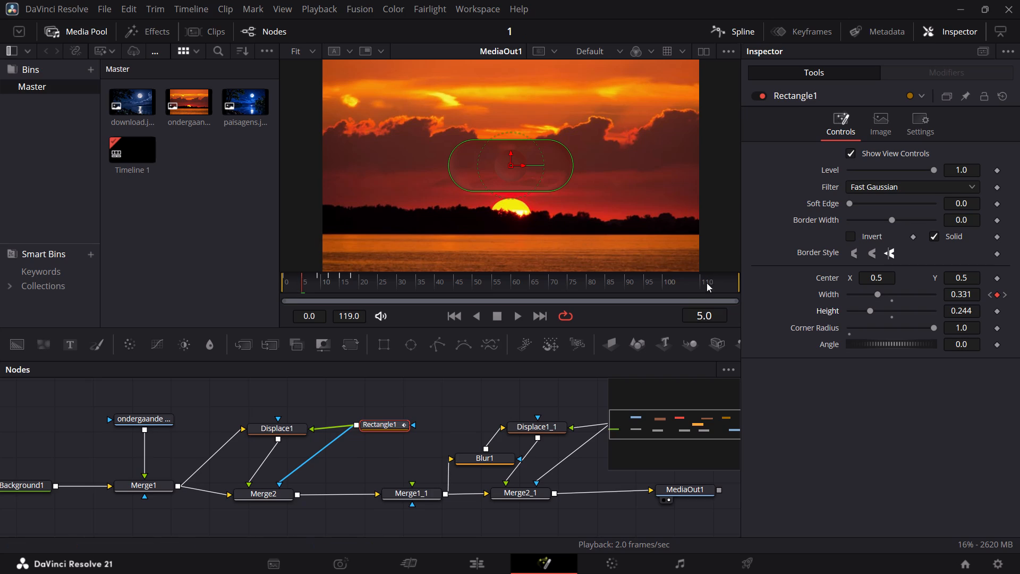
Play the animation and step back through its frames to examine how the taller pill expands.
key(space)
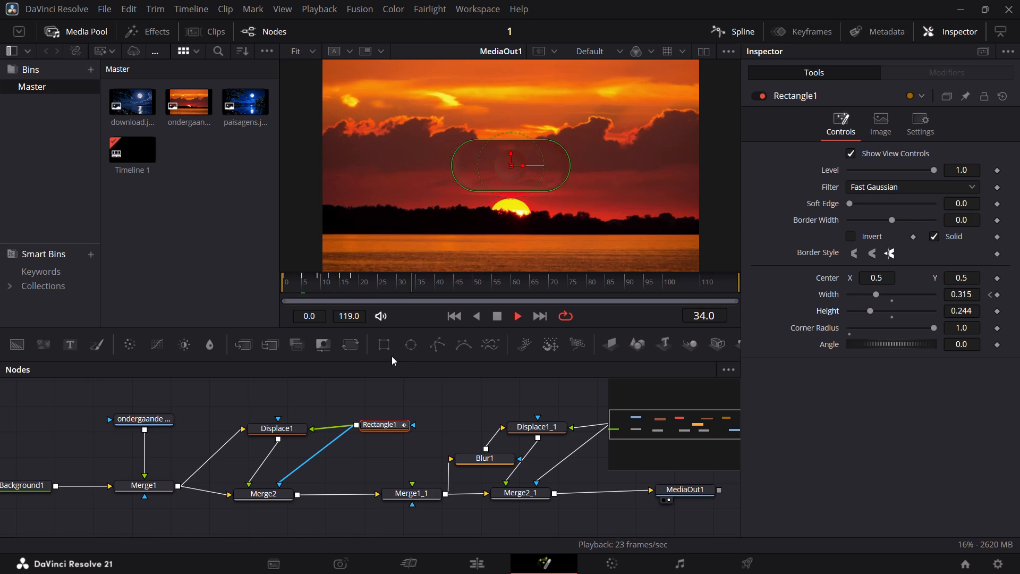
key(space)
key(Left)
key(Left)
key(Left)
key(Left)
key(Left)
key(Left)
key(Left)
key(Left)
key(Left)
key(Left)
key(Left)
key(Left)
key(Left)
key(Left)
key(Left)
key(Left)
key(Left)
key(Left)
key(Left)
key(Left)
key(space)
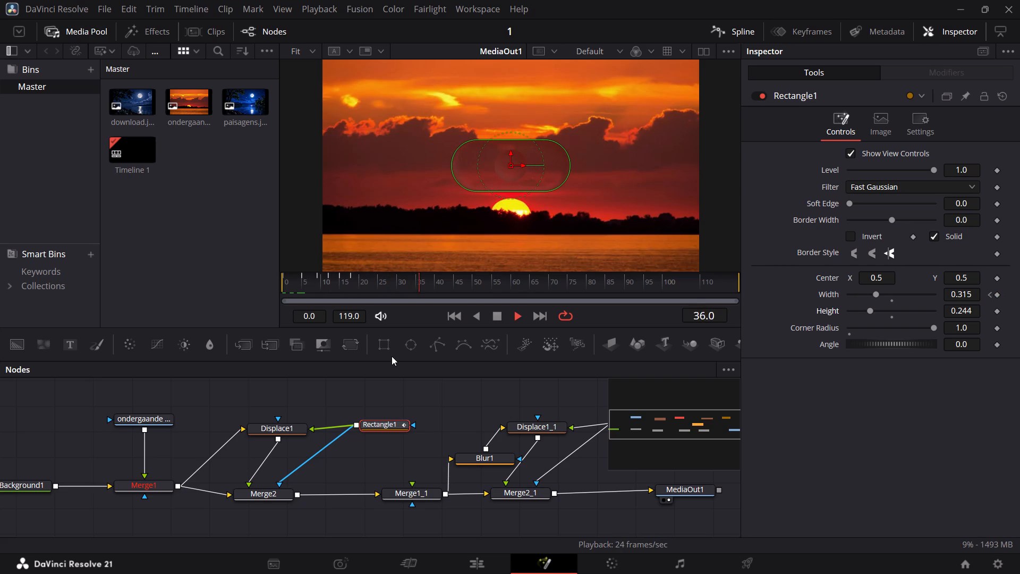
key(space)
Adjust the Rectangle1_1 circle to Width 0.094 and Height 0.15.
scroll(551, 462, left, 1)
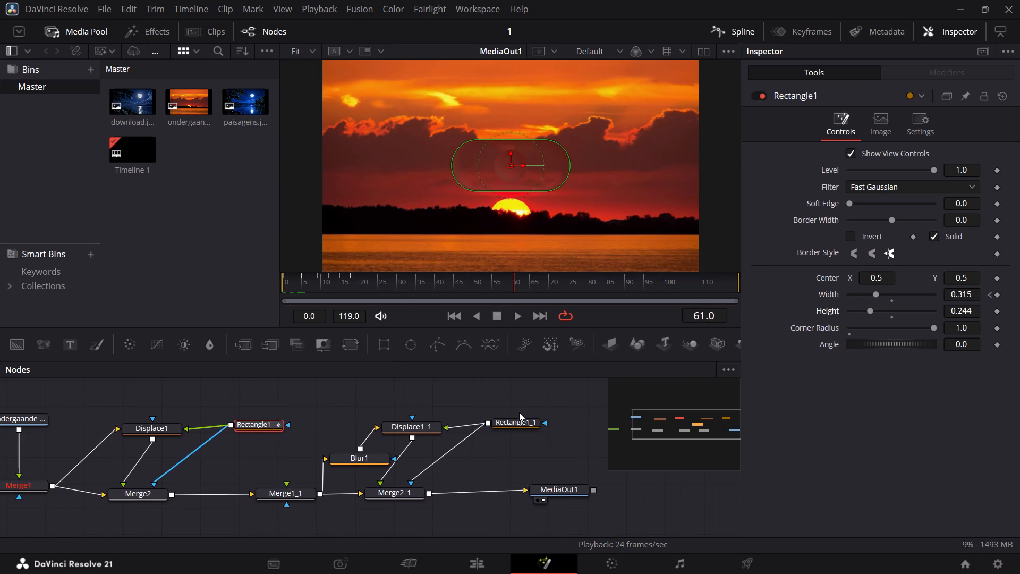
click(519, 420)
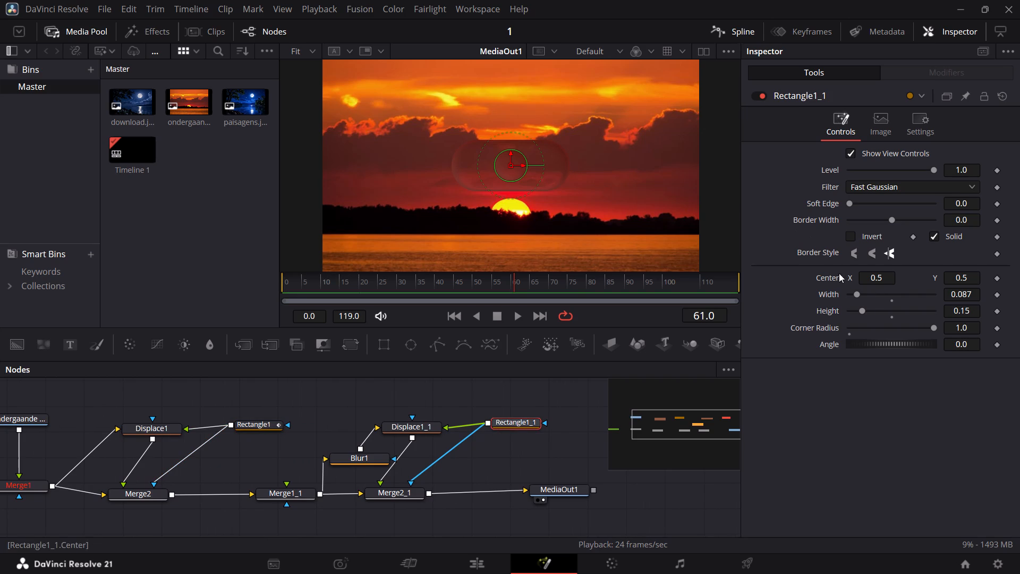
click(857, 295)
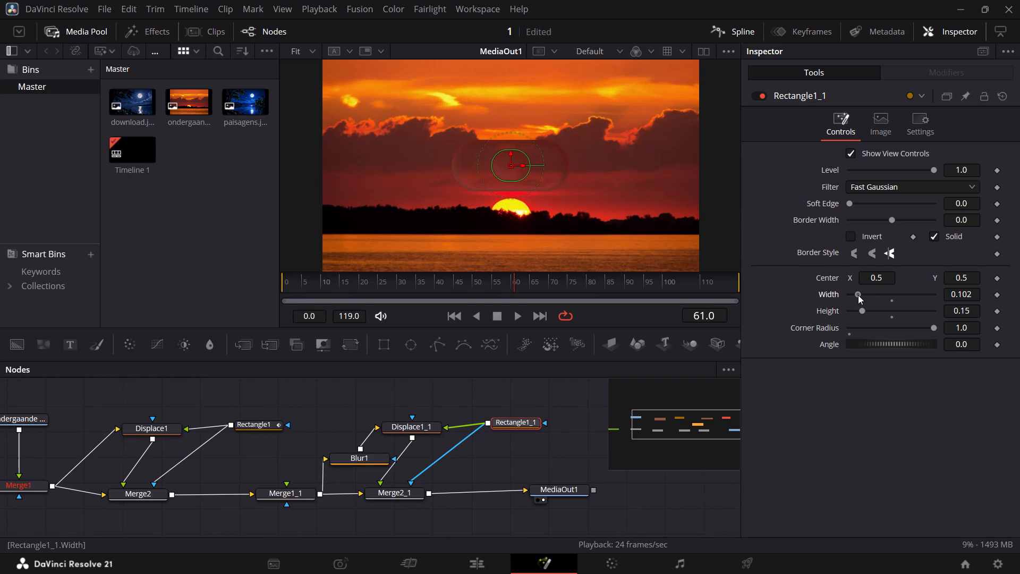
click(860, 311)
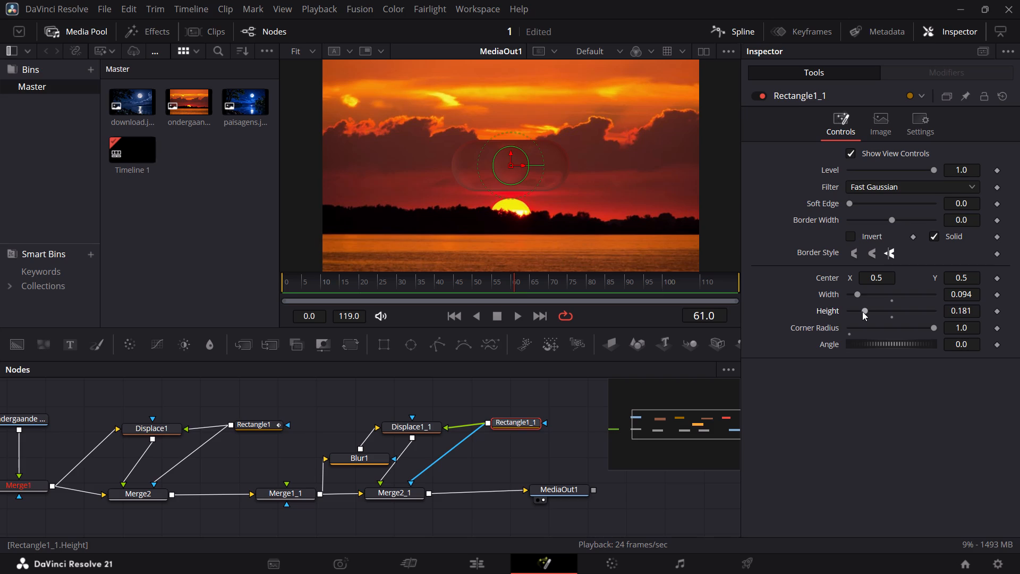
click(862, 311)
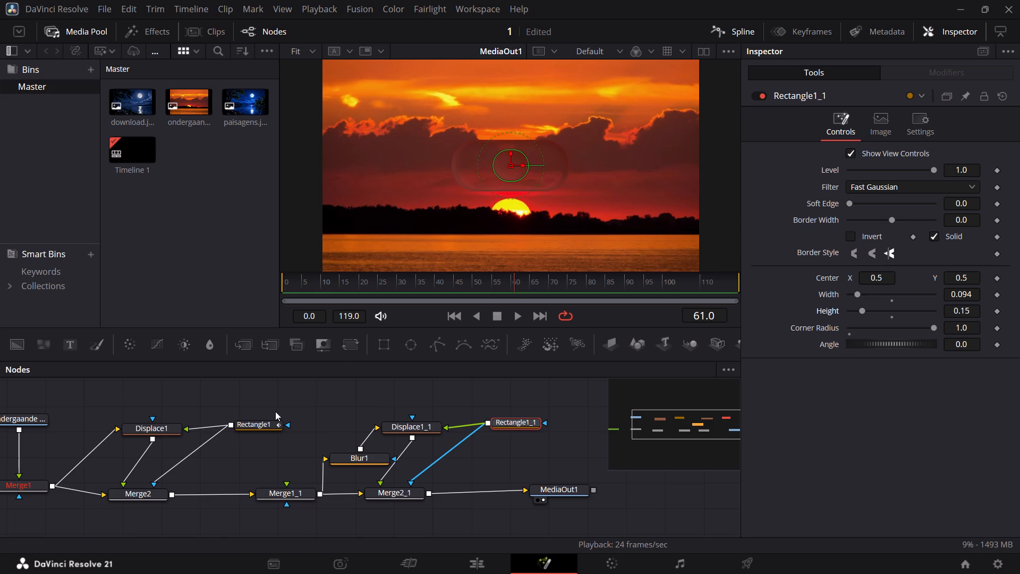
Widen the Rectangle1 pill at its frame 5 keyframe by setting Width to 0.449.
click(251, 423)
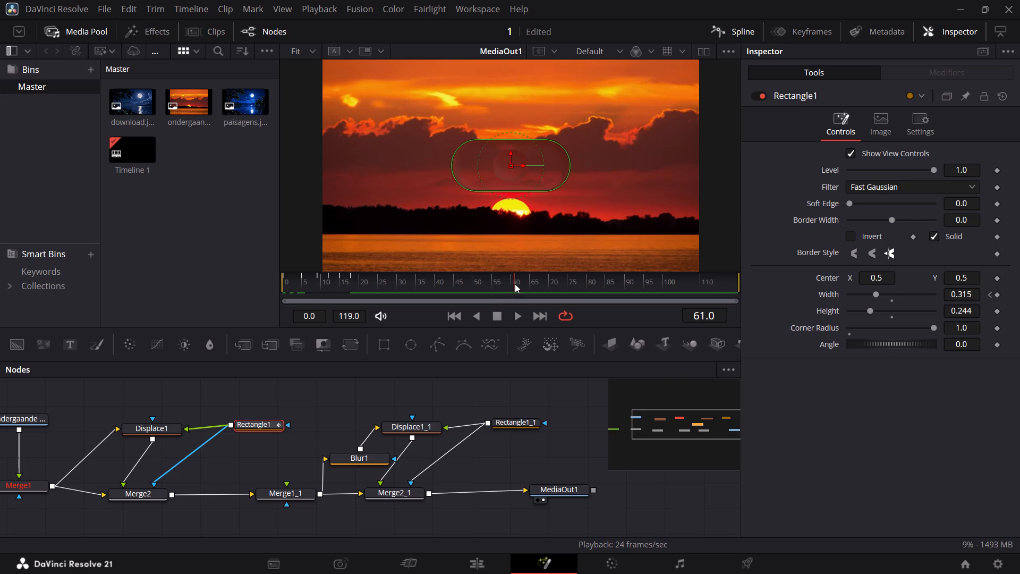
drag(515, 284, 259, 286)
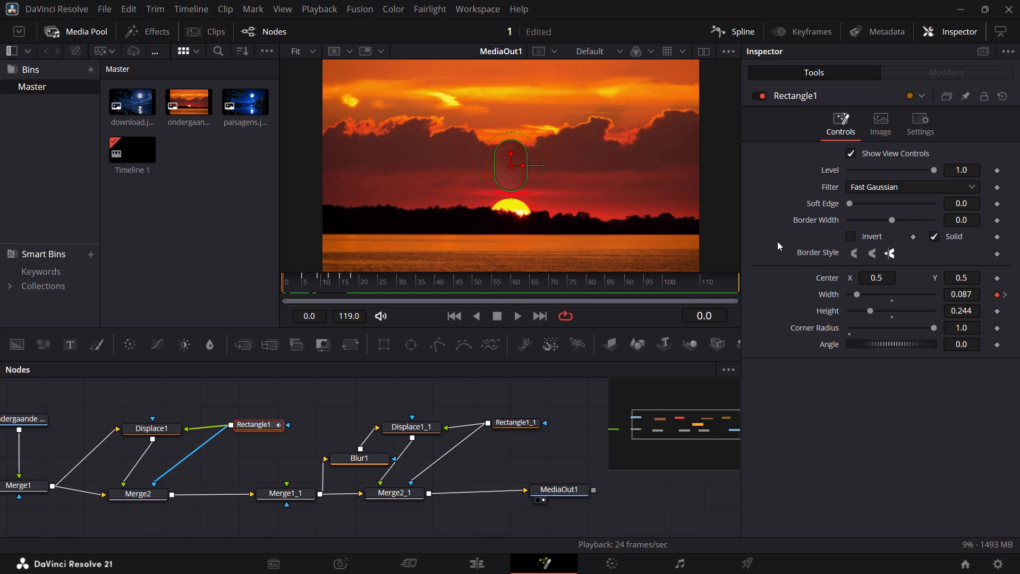
key(space)
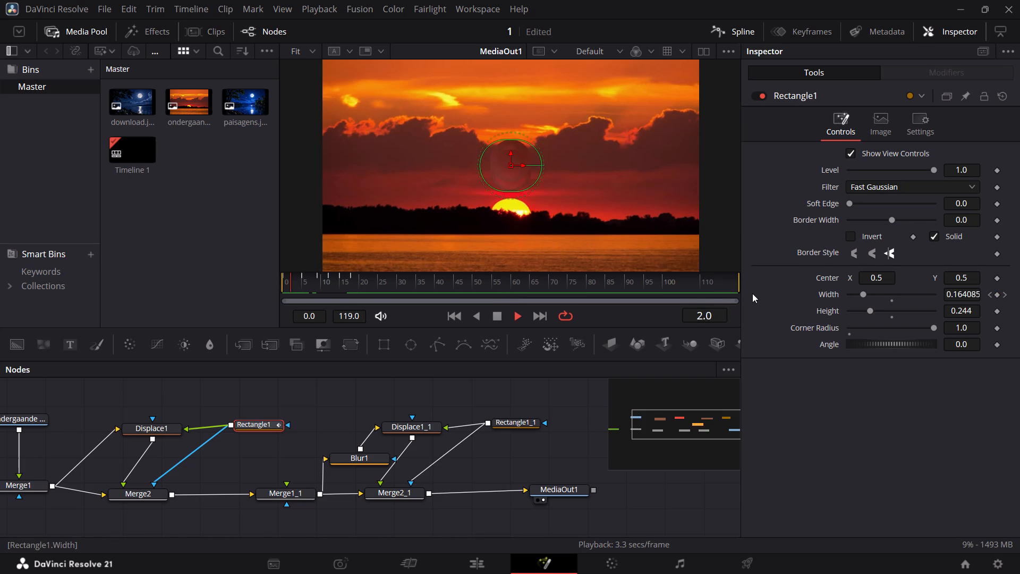
key(space)
key(Left)
key(Left)
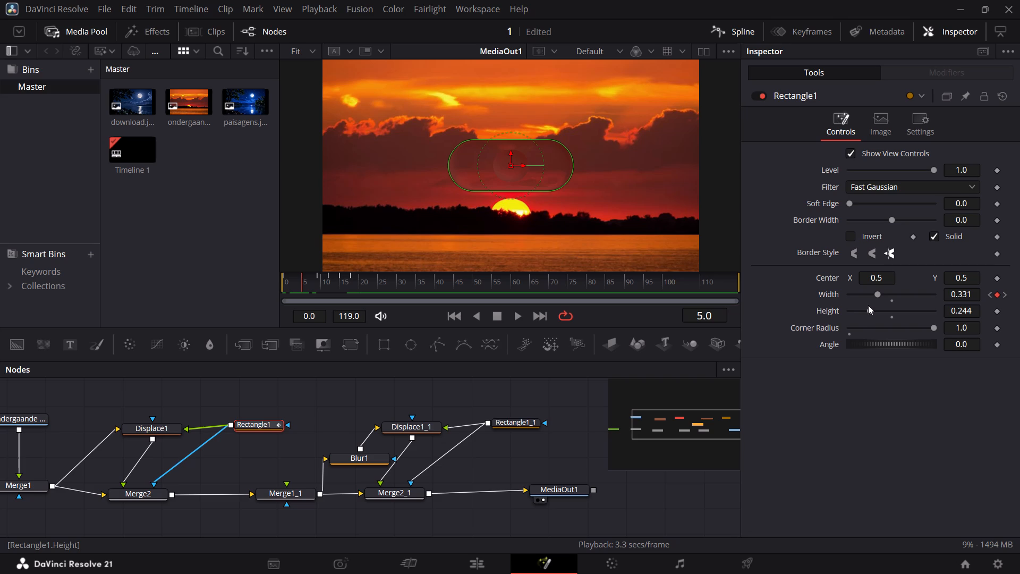
drag(877, 294, 885, 293)
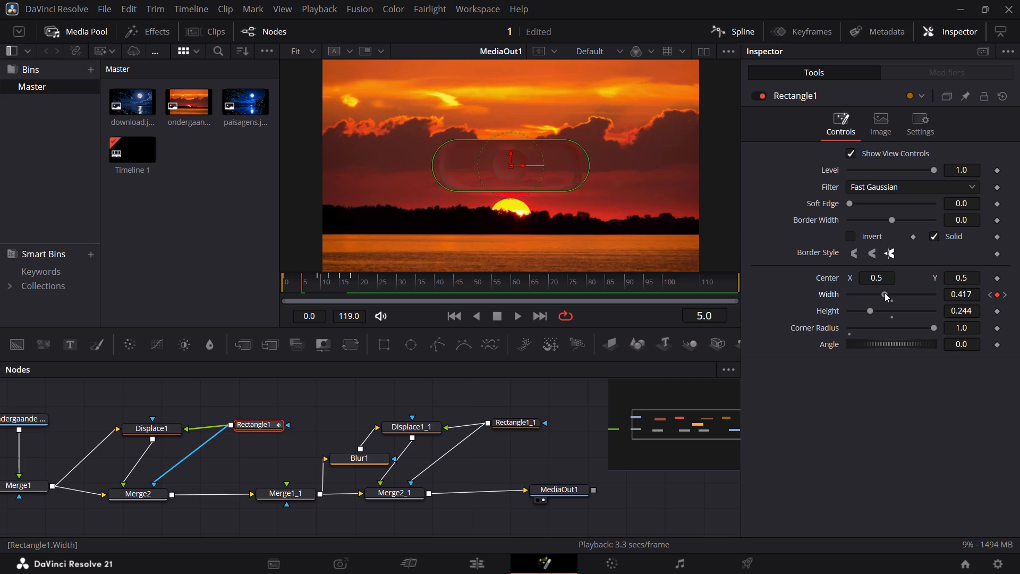
drag(885, 293, 888, 294)
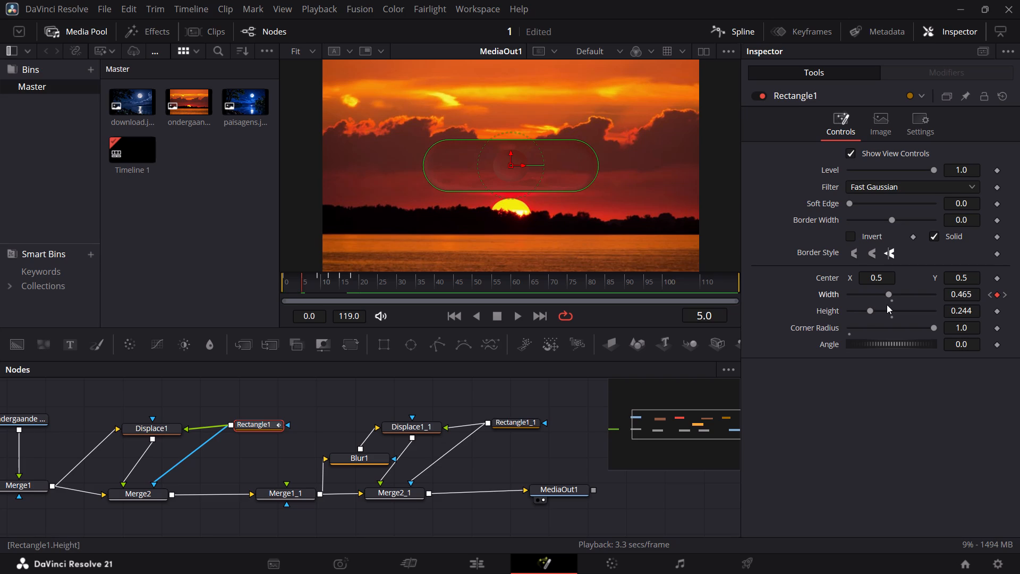
click(891, 296)
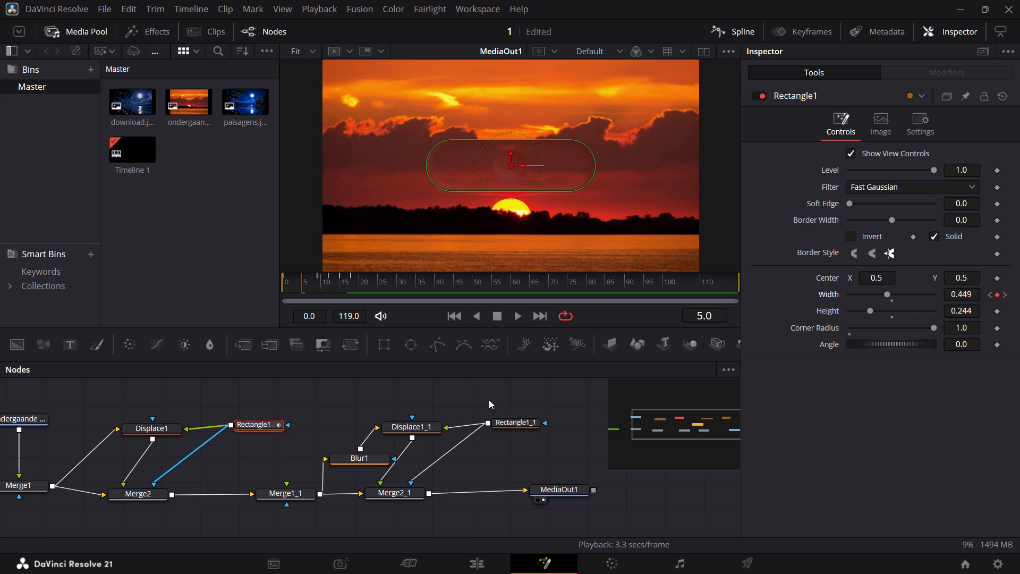
Review the opening frames and enlarge the Rectangle1_1 circle to Width 0.102 and Height 0.173.
click(526, 424)
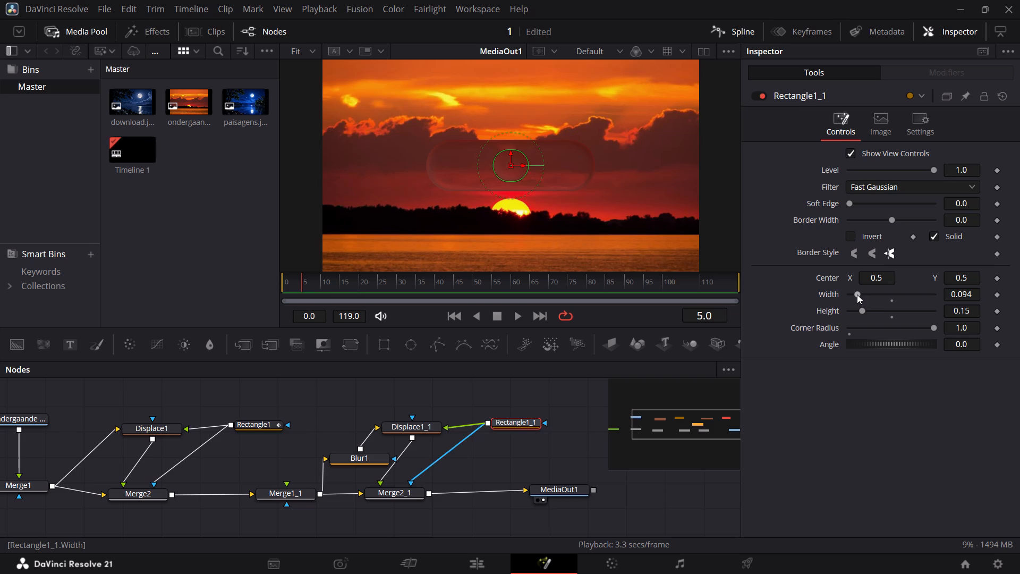
key(Left)
key(Left)
key(Left)
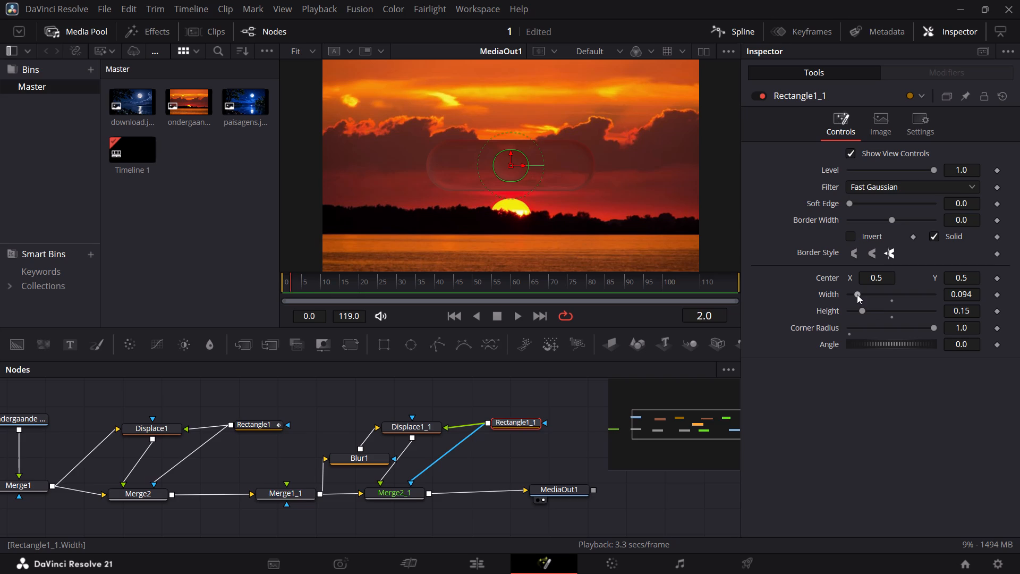
key(Left)
key(Left)
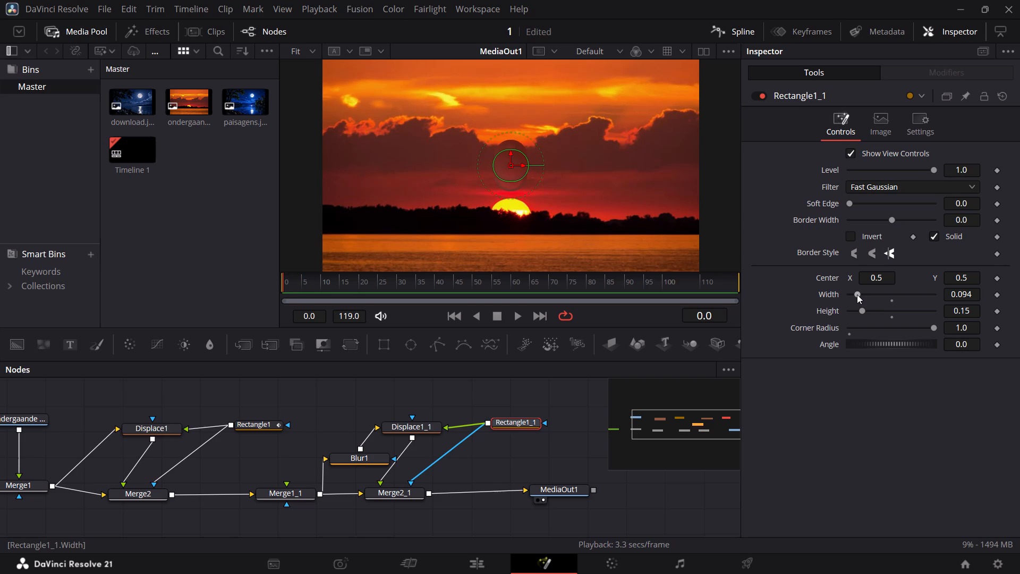
key(space)
key(space)
click(857, 294)
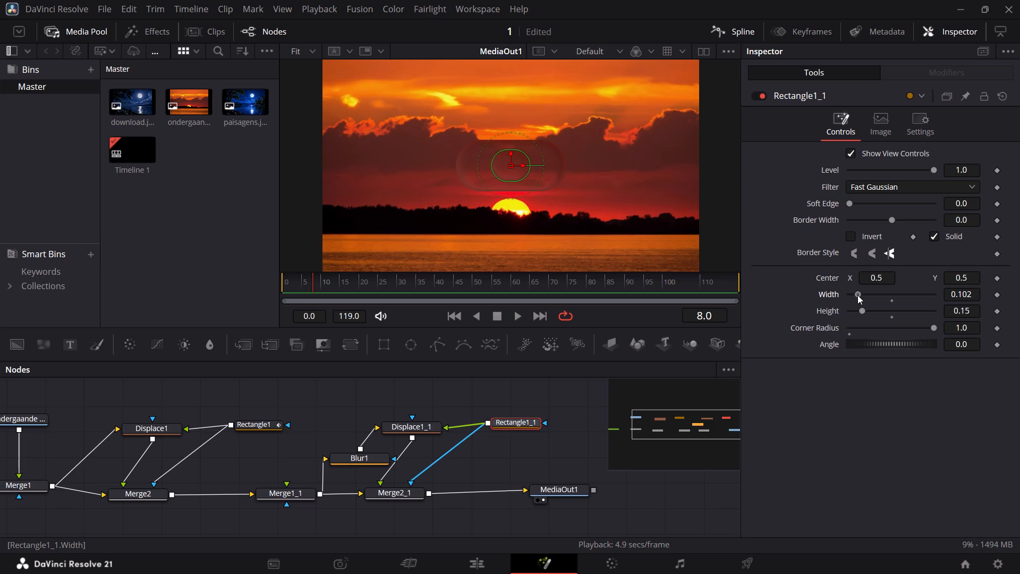
click(859, 310)
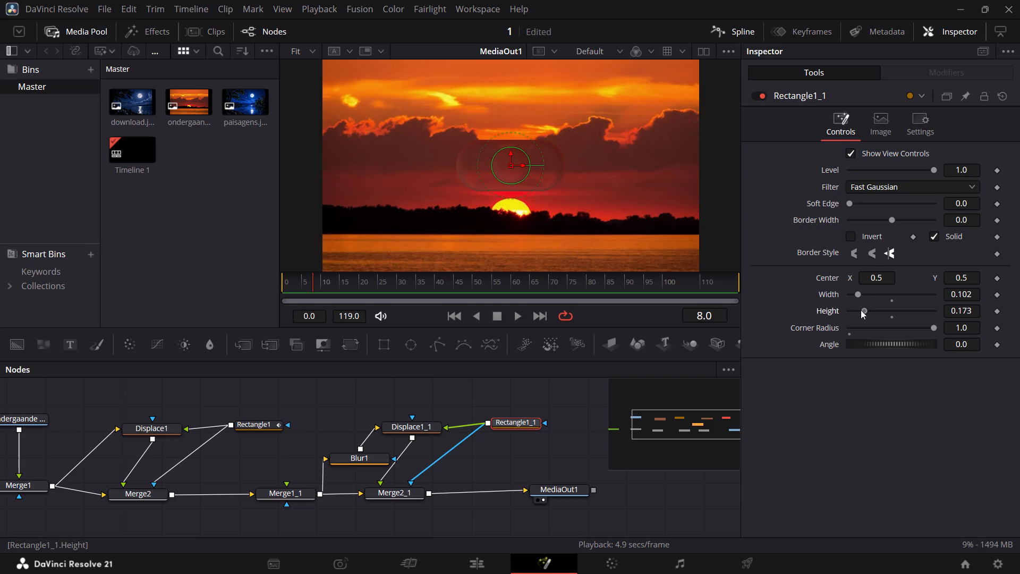
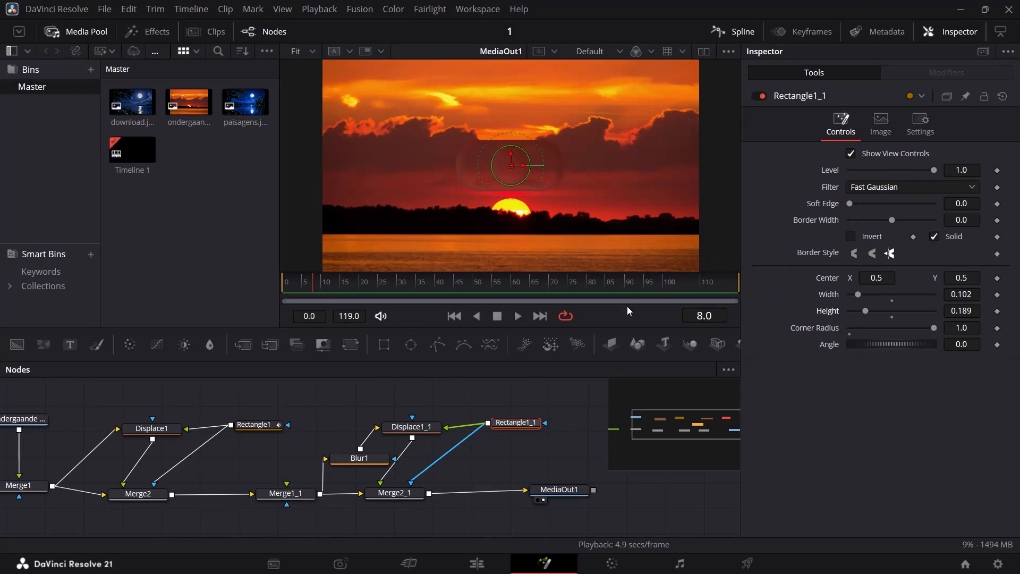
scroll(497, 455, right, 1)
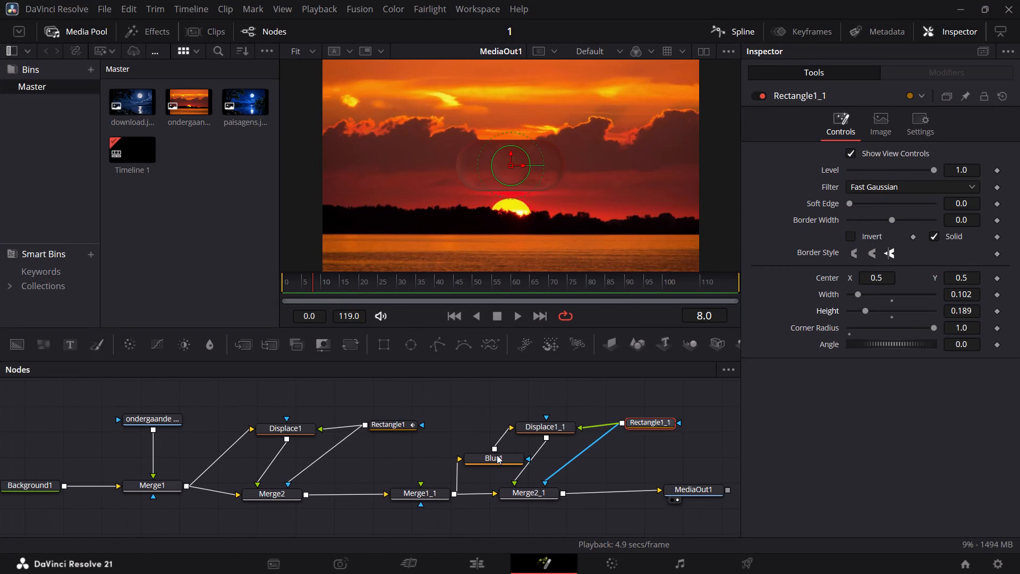